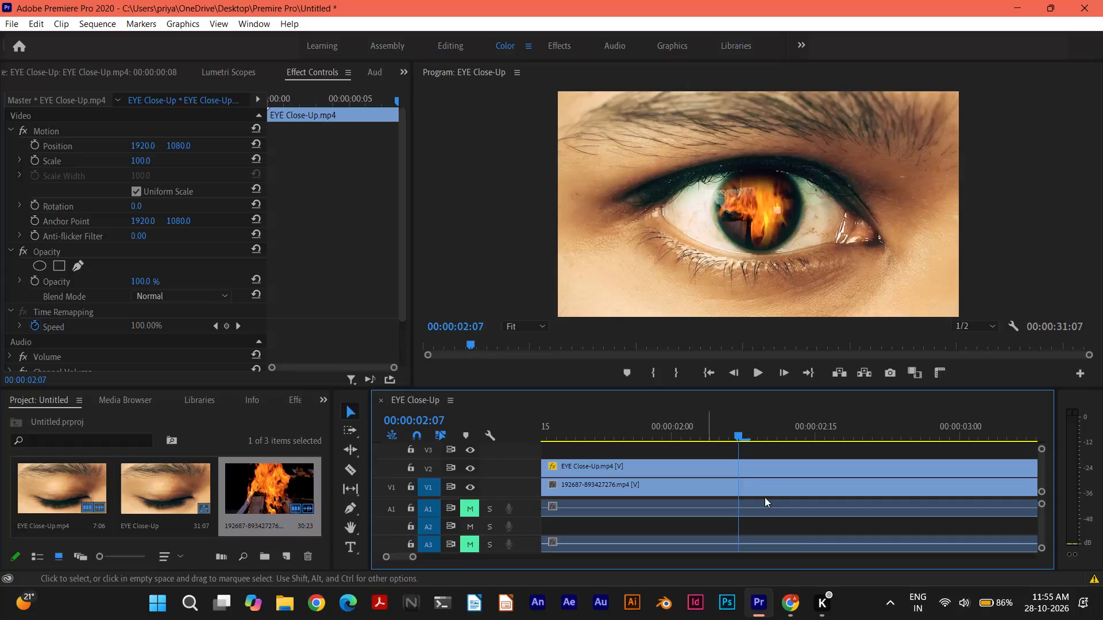
Watch the next part of the Smooth EYE ZOOM Transition tutorial in Chrome, on the fire clip's speed and duration, and return to Premiere Pro.
{"action": "left_click", "coordinate": [789, 594]}
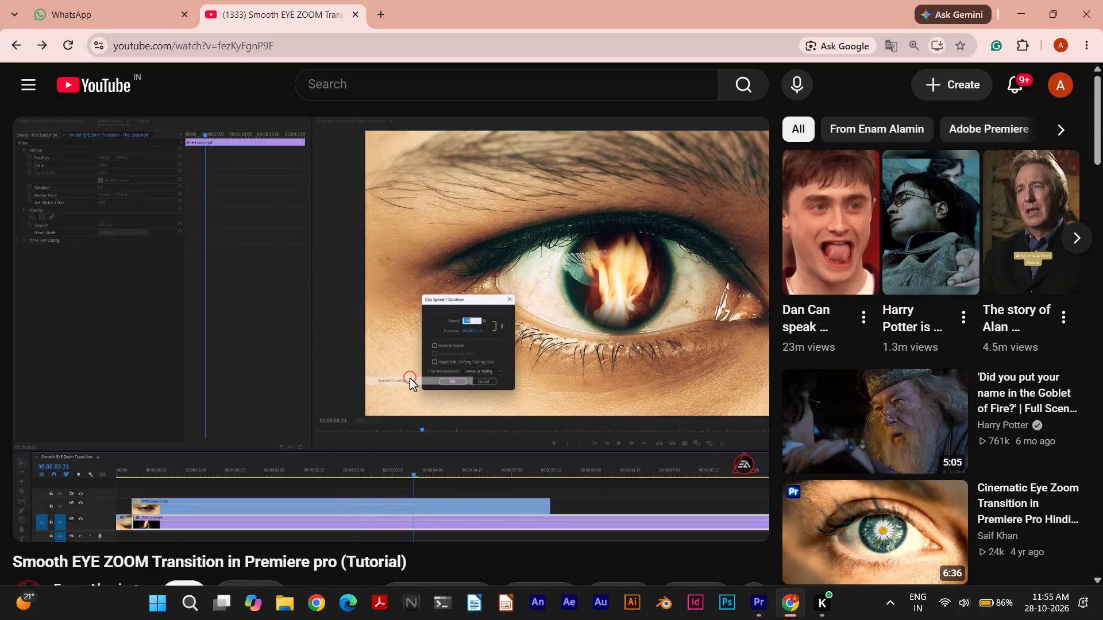
{"action": "left_click", "coordinate": [362, 208]}
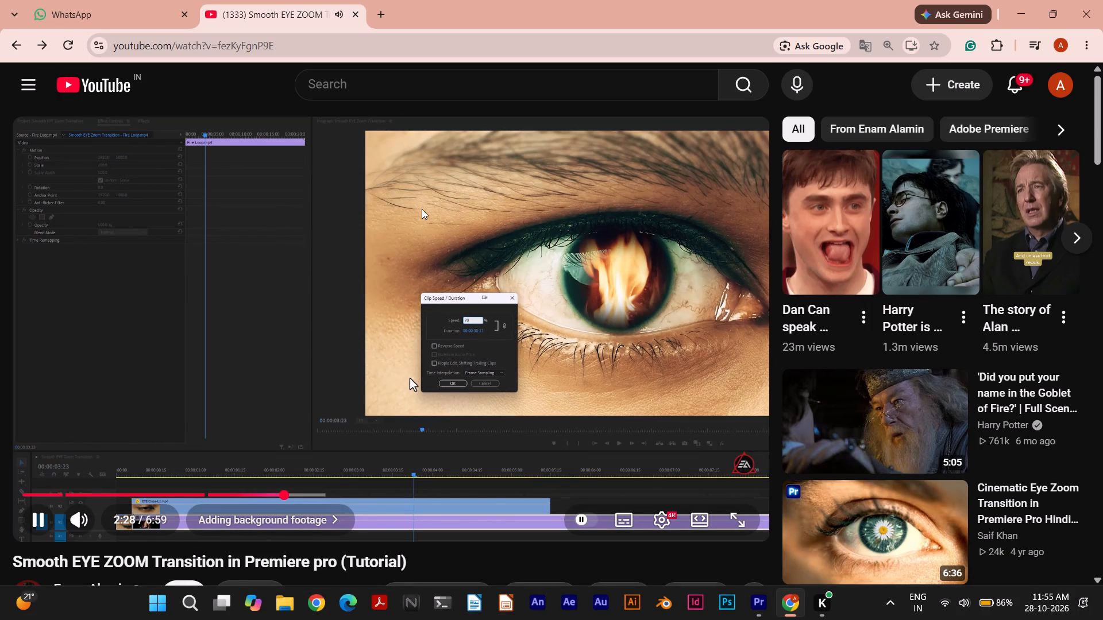
{"action": "left_click", "coordinate": [422, 209]}
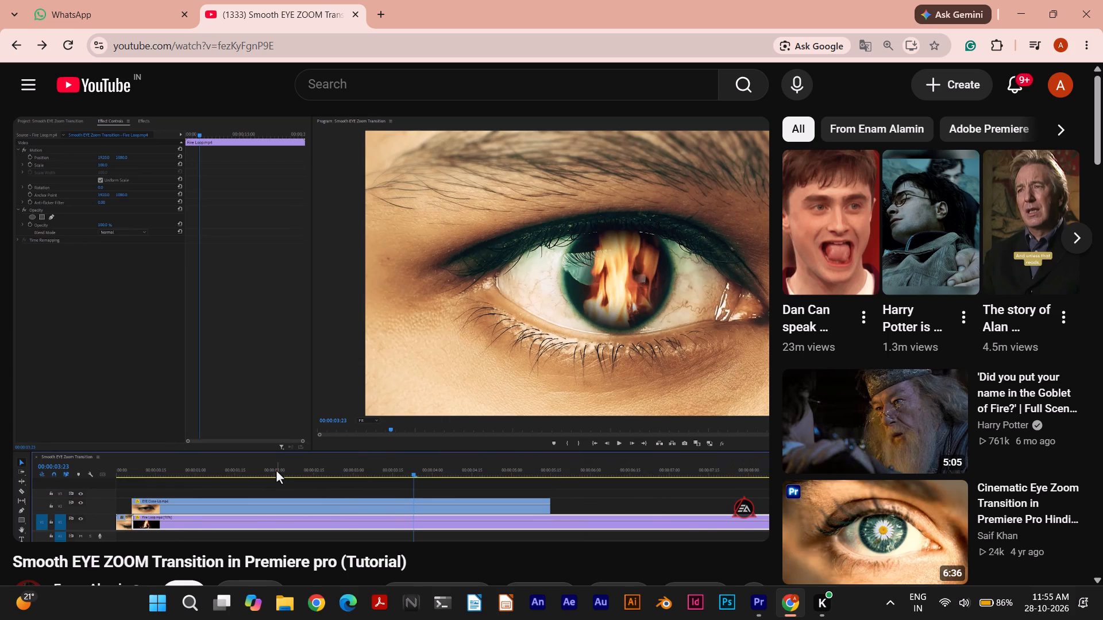
{"action": "left_click", "coordinate": [763, 601]}
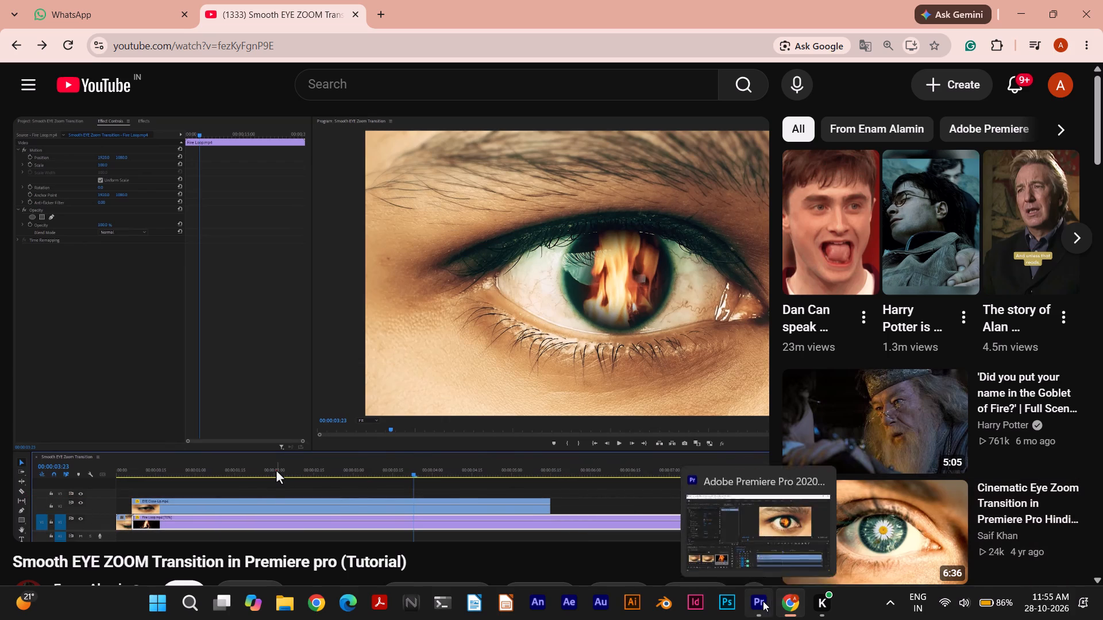
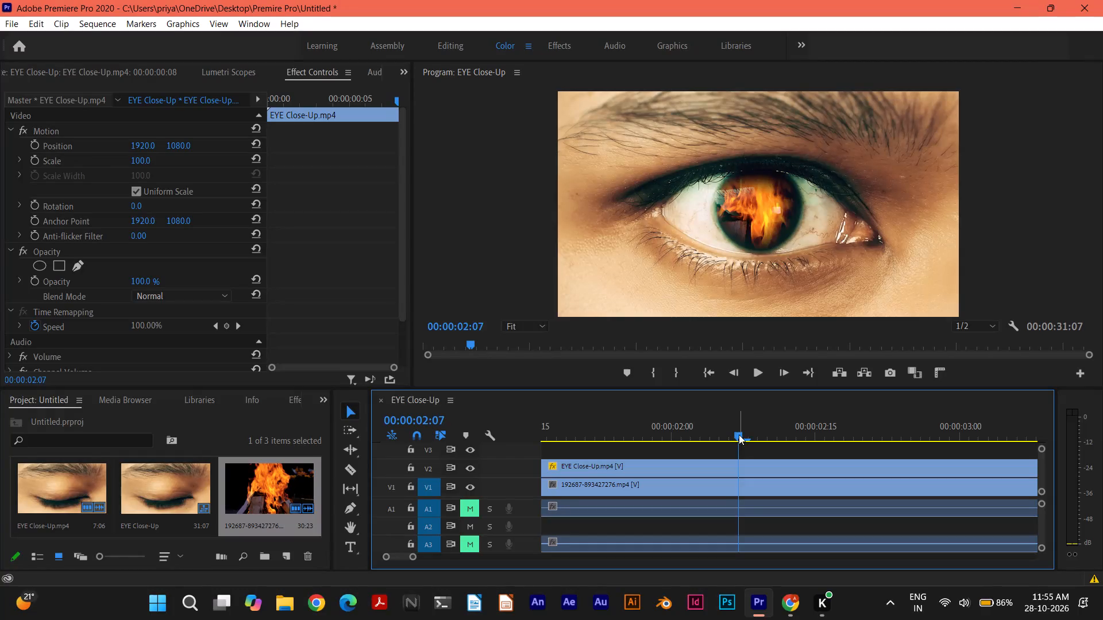
Scrub through the EYE Close-Up sequence from its start to check the fire inside the pupil as the eye opens.
{"action": "left_click_drag", "start_coordinate": [739, 435], "coordinate": [701, 431]}
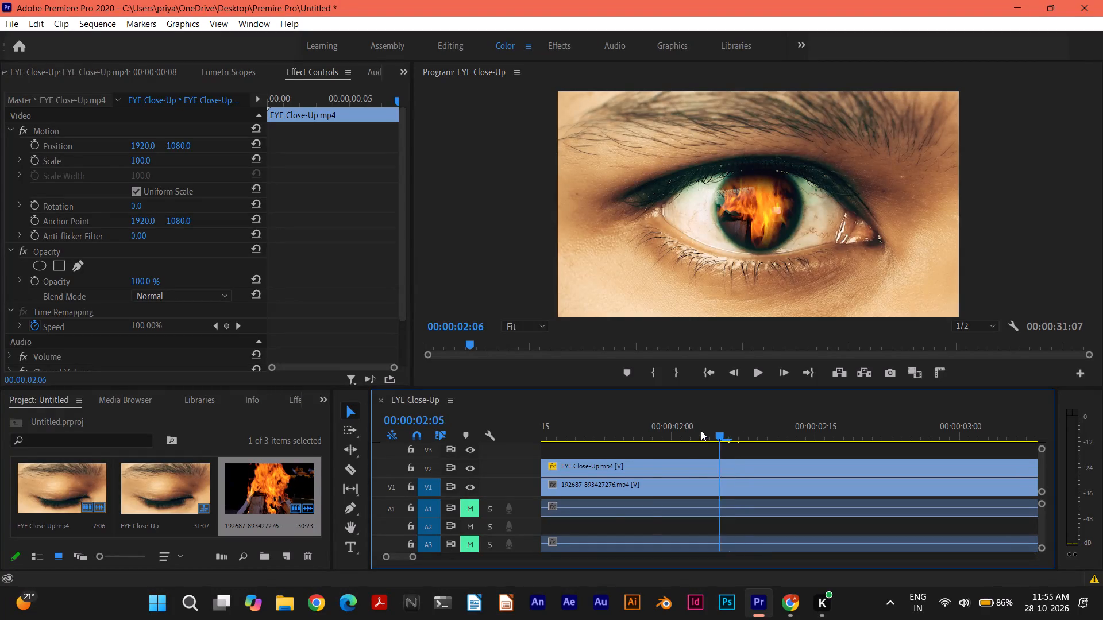
{"action": "left_click_drag", "start_coordinate": [701, 431], "coordinate": [468, 395]}
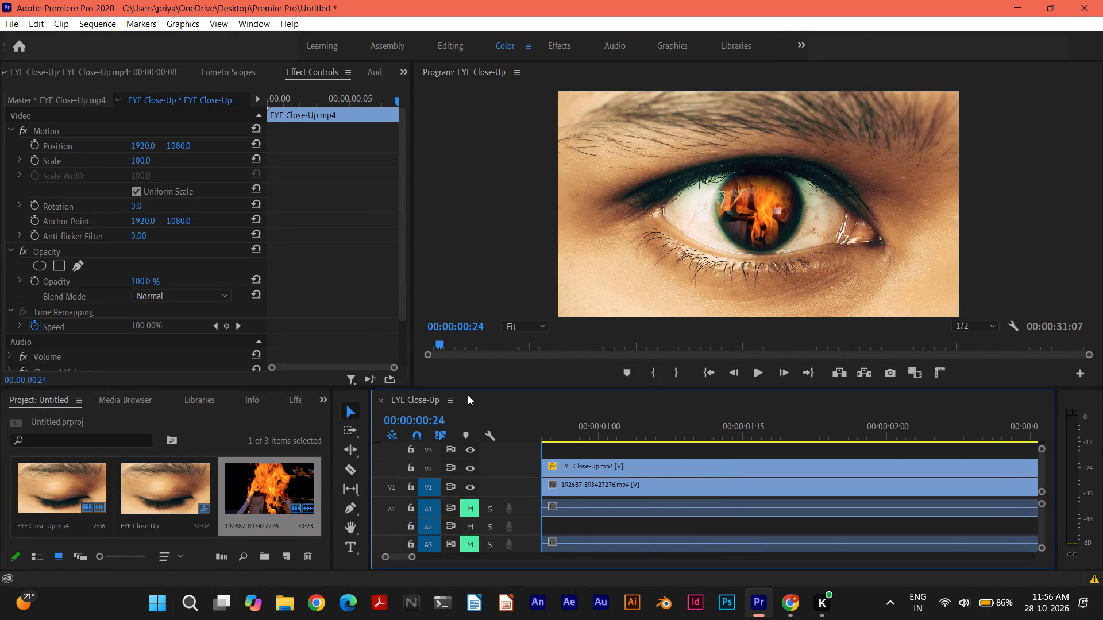
{"action": "left_click_drag", "start_coordinate": [468, 395], "coordinate": [458, 394]}
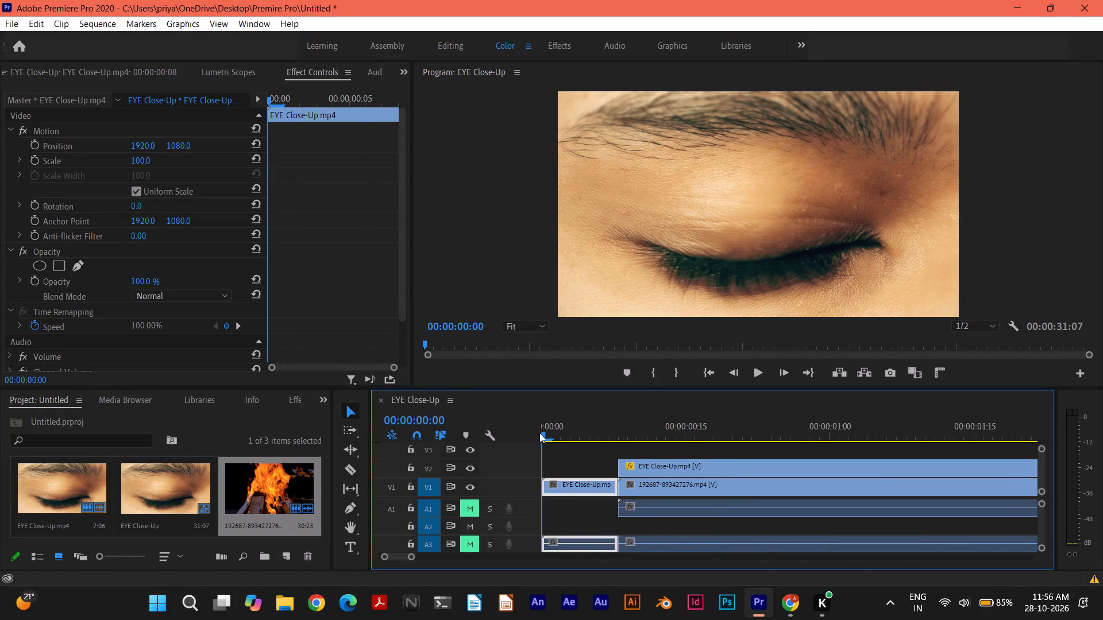
{"action": "left_click_drag", "start_coordinate": [543, 434], "coordinate": [591, 441]}
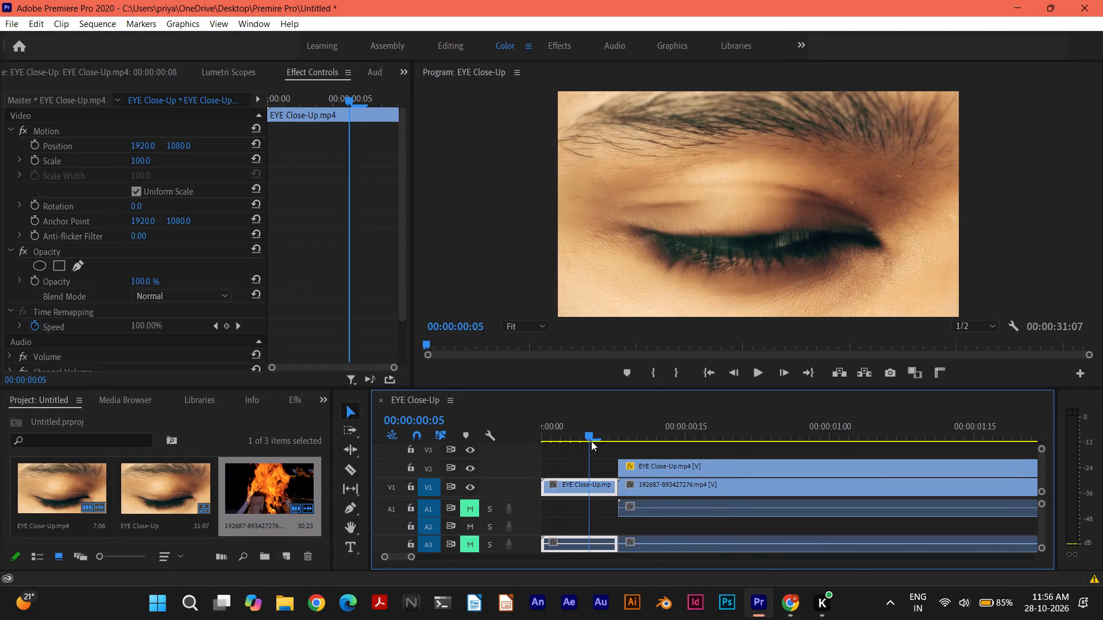
{"action": "left_click_drag", "start_coordinate": [591, 441], "coordinate": [606, 442]}
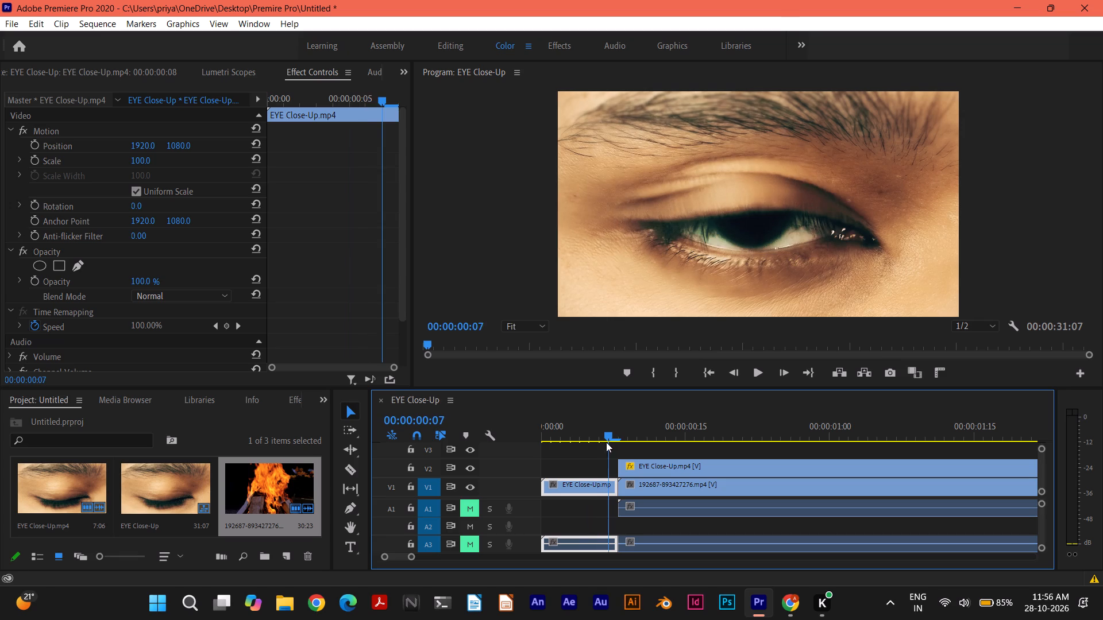
{"action": "left_click_drag", "start_coordinate": [606, 442], "coordinate": [615, 442]}
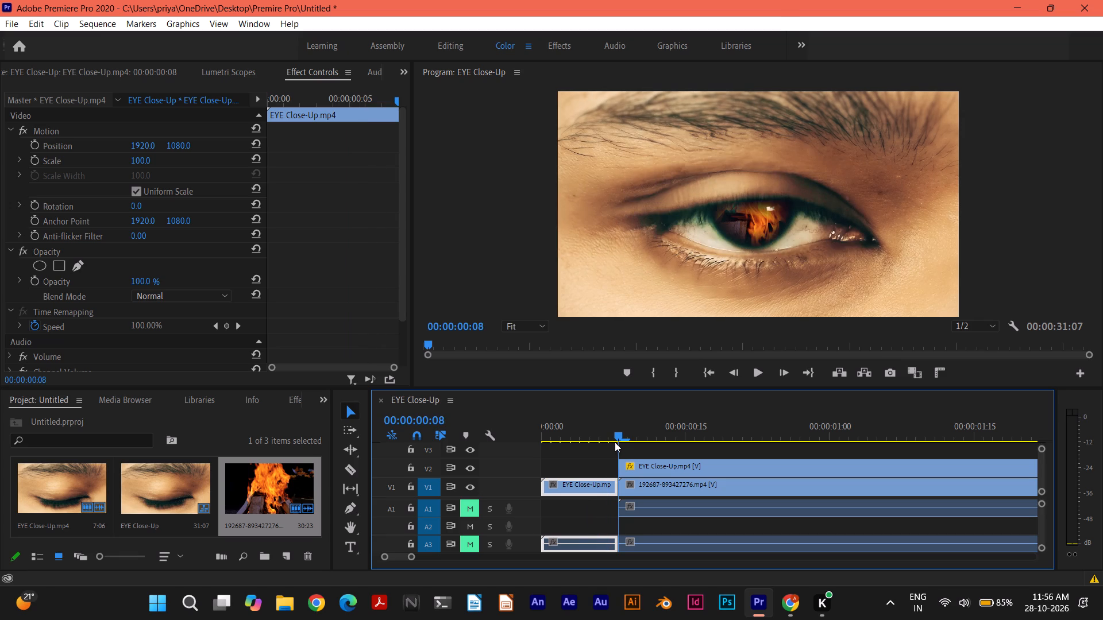
{"action": "left_click_drag", "start_coordinate": [615, 442], "coordinate": [666, 443]}
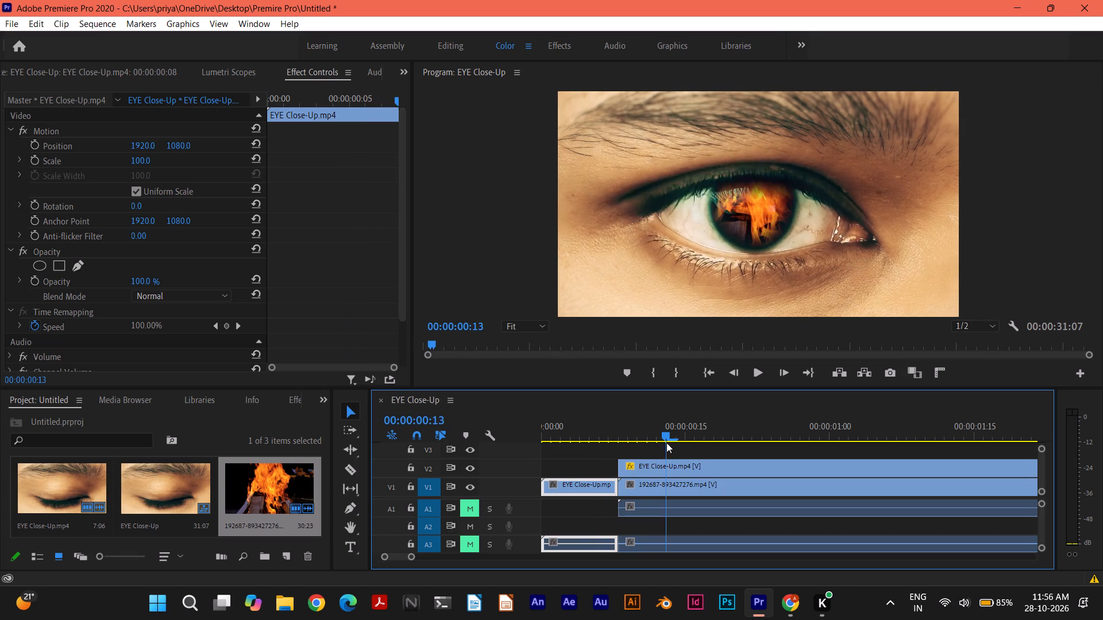
{"action": "left_click_drag", "start_coordinate": [666, 443], "coordinate": [700, 443]}
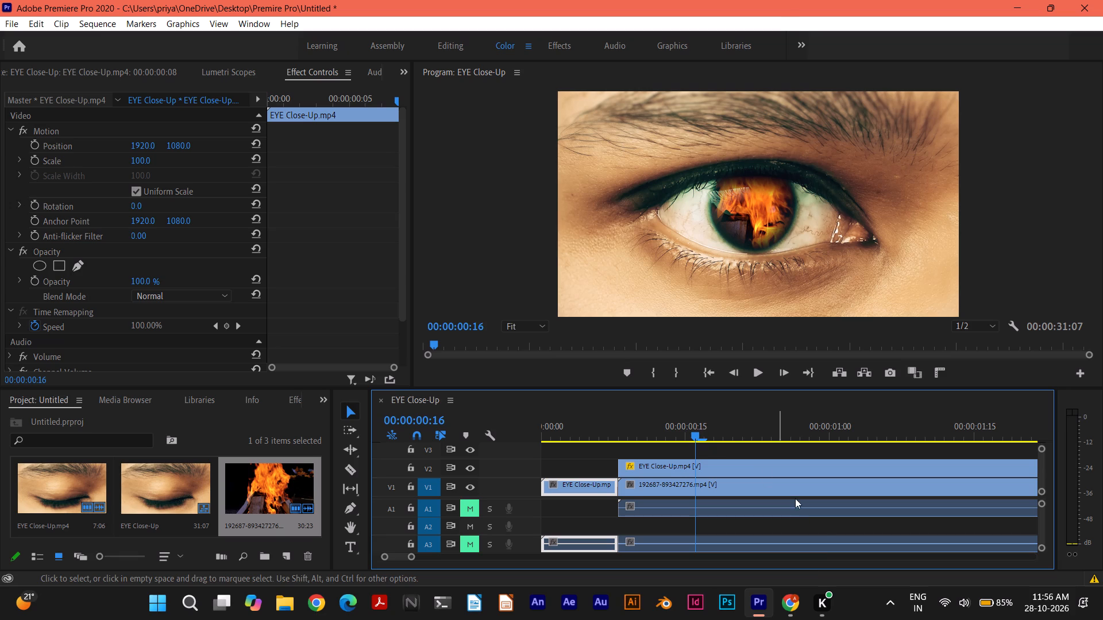
Watch the tutorial in Chrome on adjusting the fire clip's scale and position, replaying that part full screen, and return to Premiere Pro.
{"action": "left_click", "coordinate": [776, 606]}
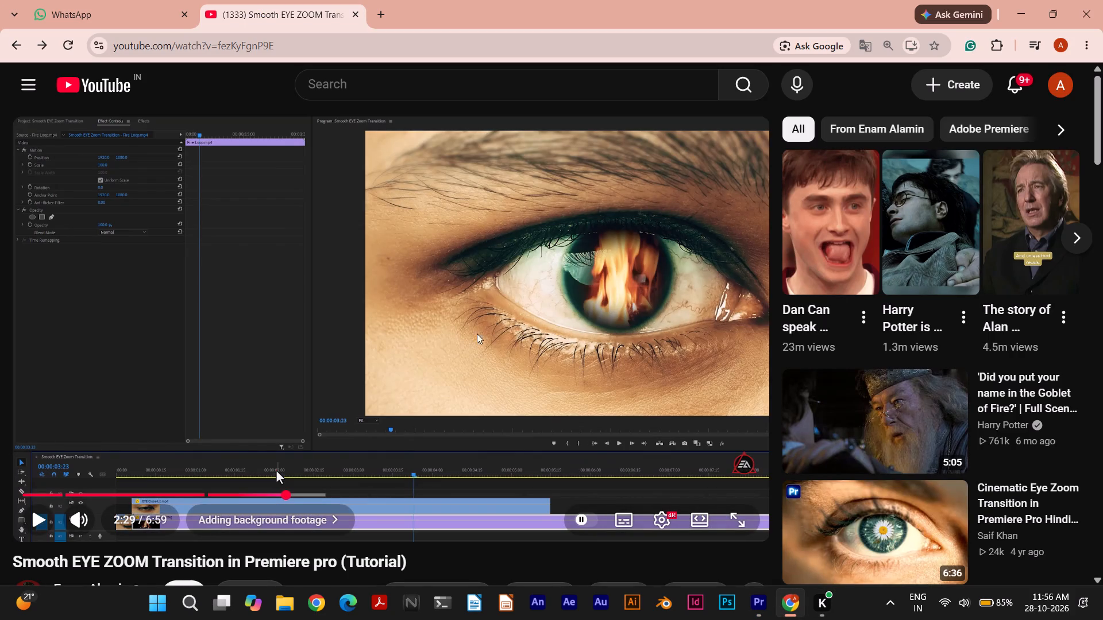
{"action": "left_click", "coordinate": [461, 350]}
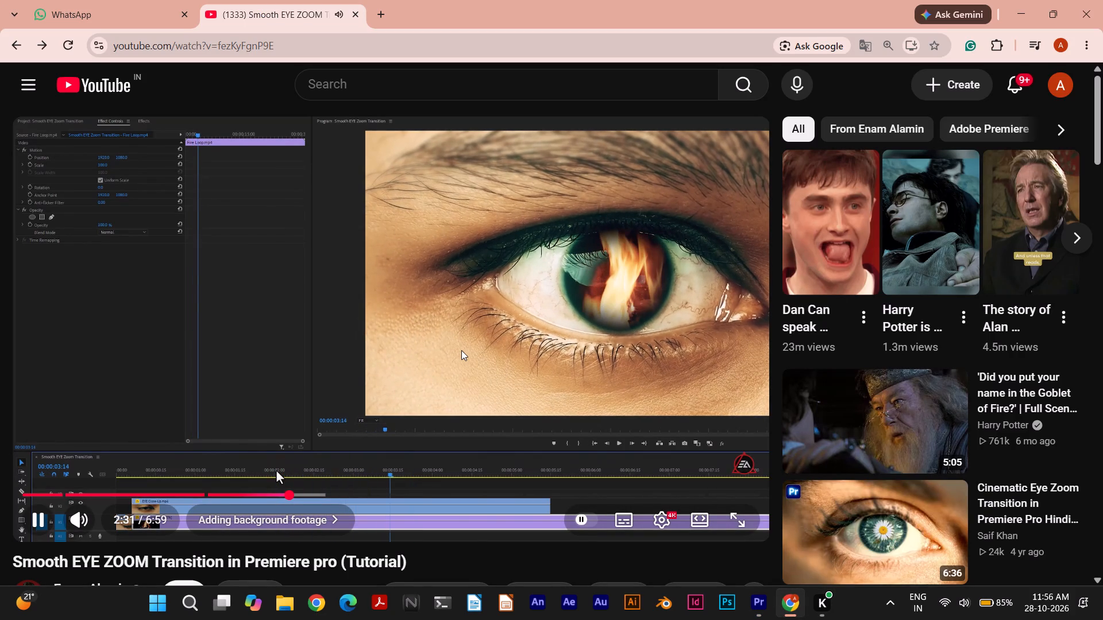
{"action": "left_click", "coordinate": [462, 350]}
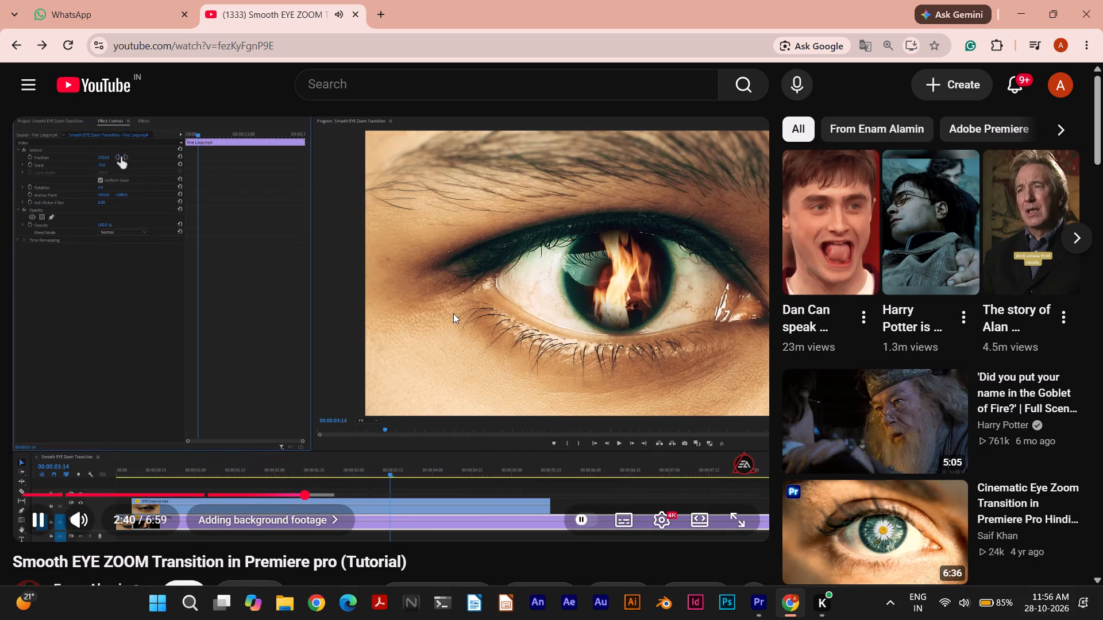
{"action": "key", "text": "f"}
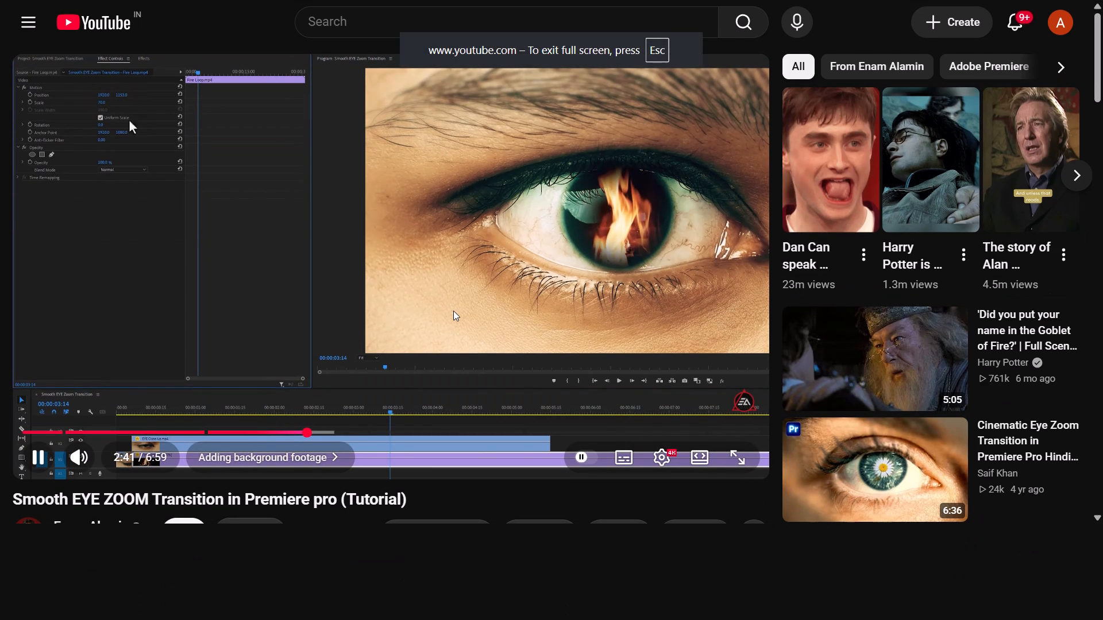
{"action": "key", "text": "Left"}
{"action": "key", "text": "Left"}
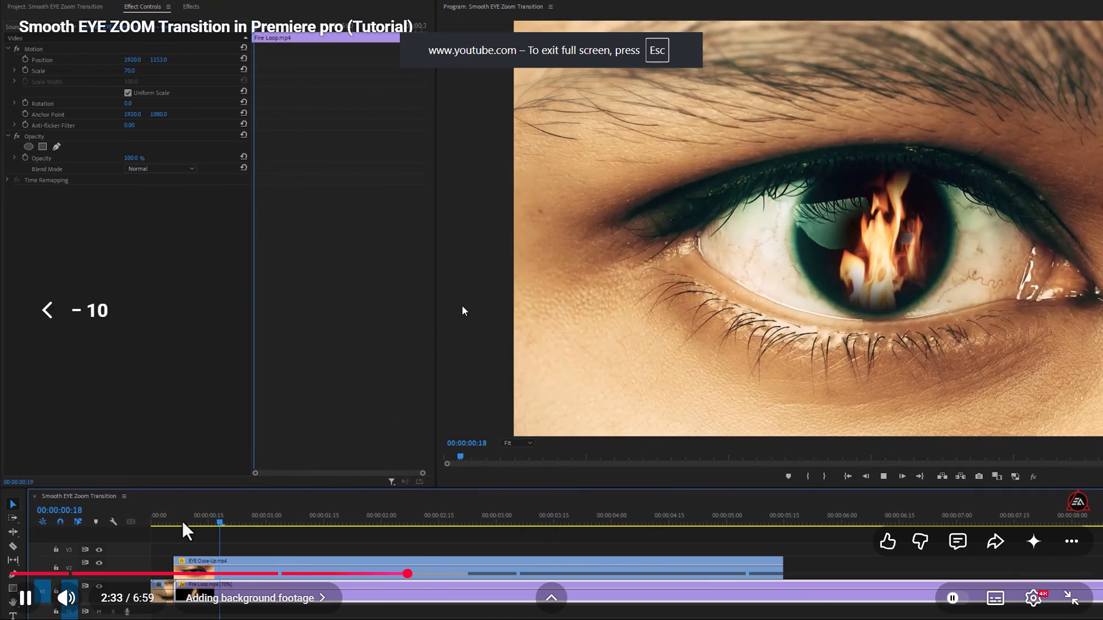
{"action": "left_click", "coordinate": [464, 300]}
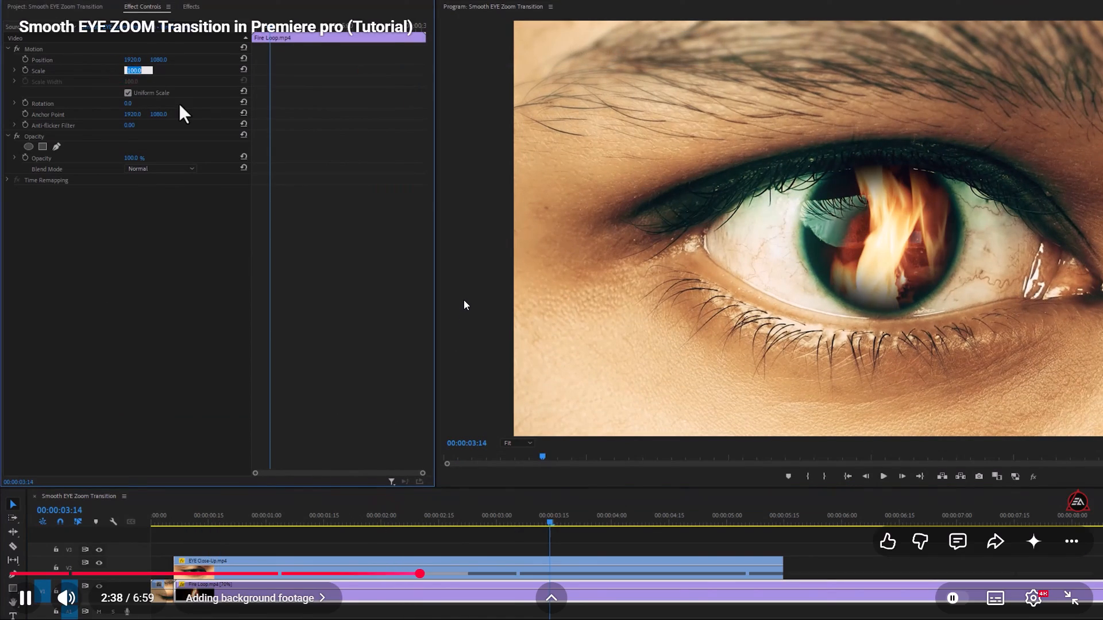
{"action": "left_click", "coordinate": [464, 300]}
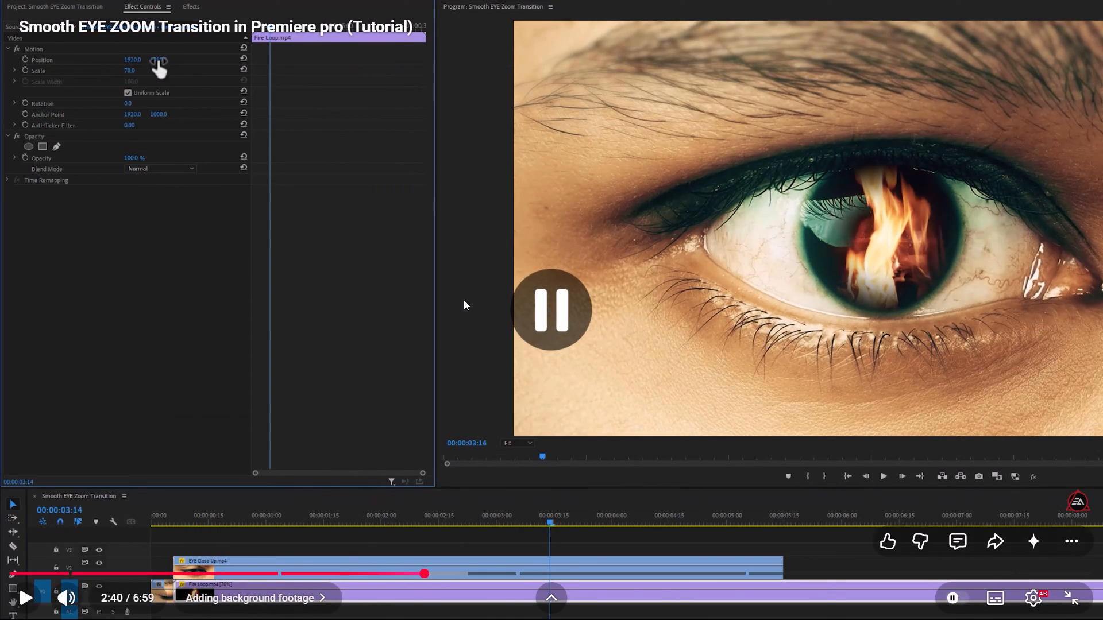
{"action": "left_click", "coordinate": [464, 300]}
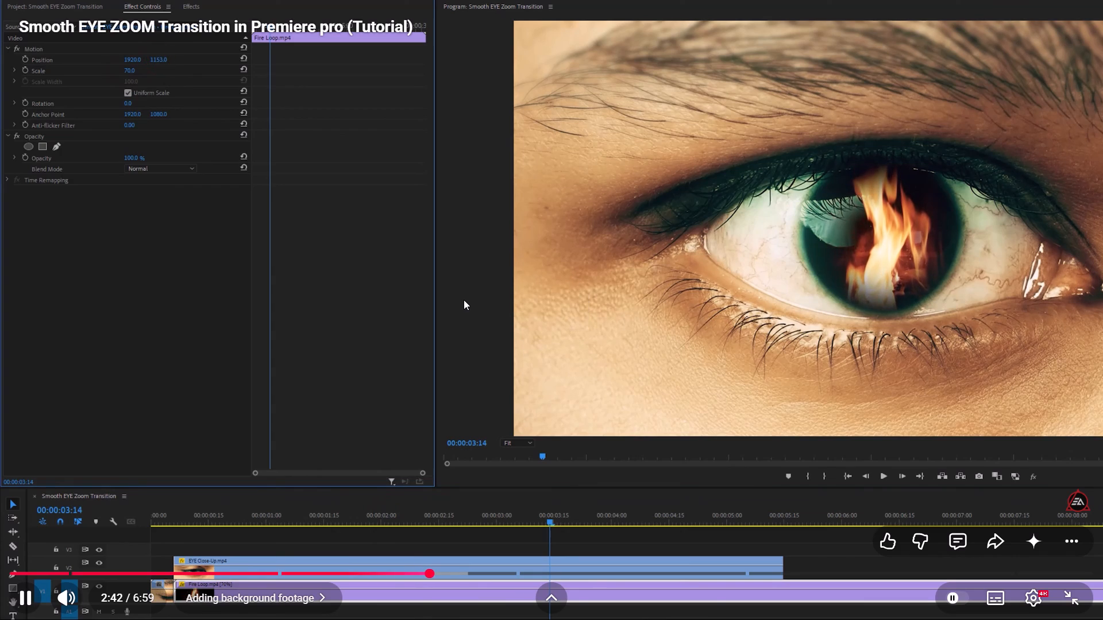
{"action": "left_click", "coordinate": [464, 300]}
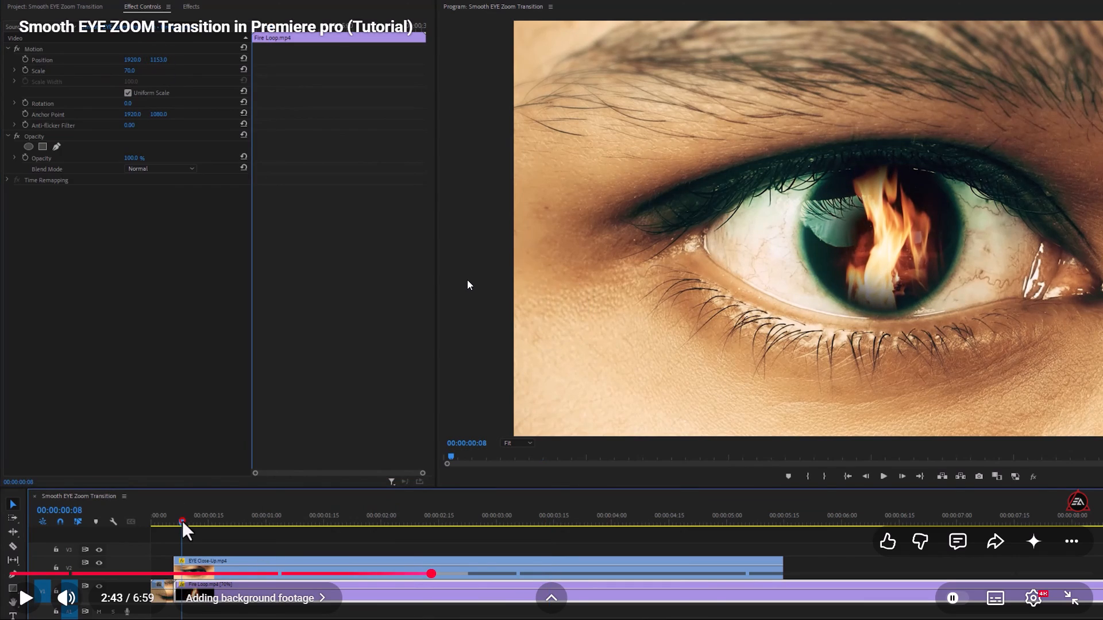
{"action": "key", "text": "f"}
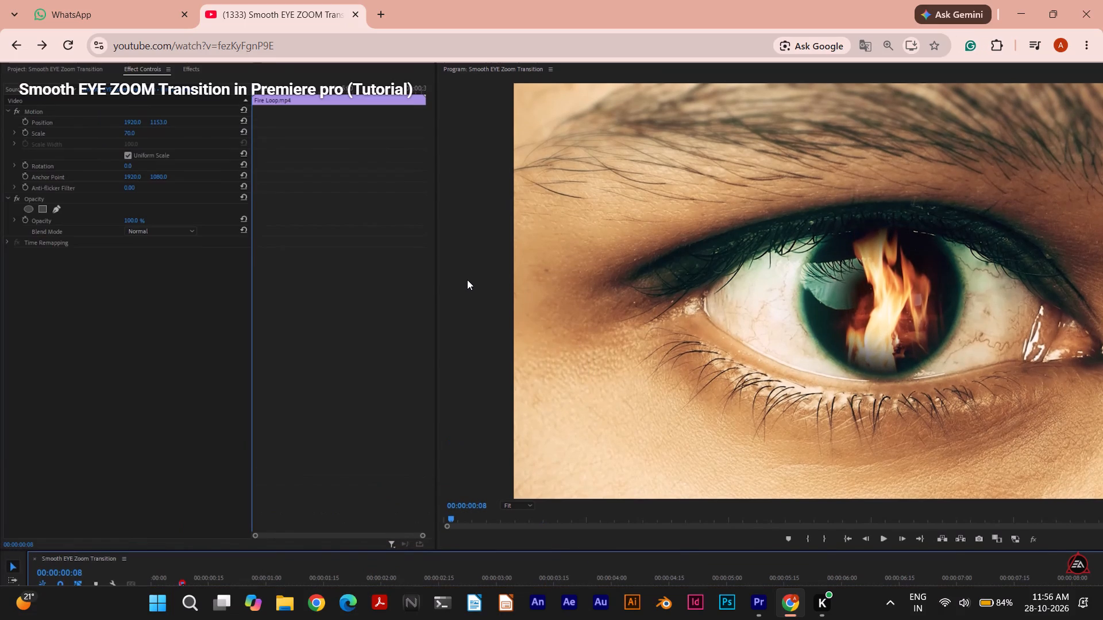
{"action": "left_click", "coordinate": [761, 595]}
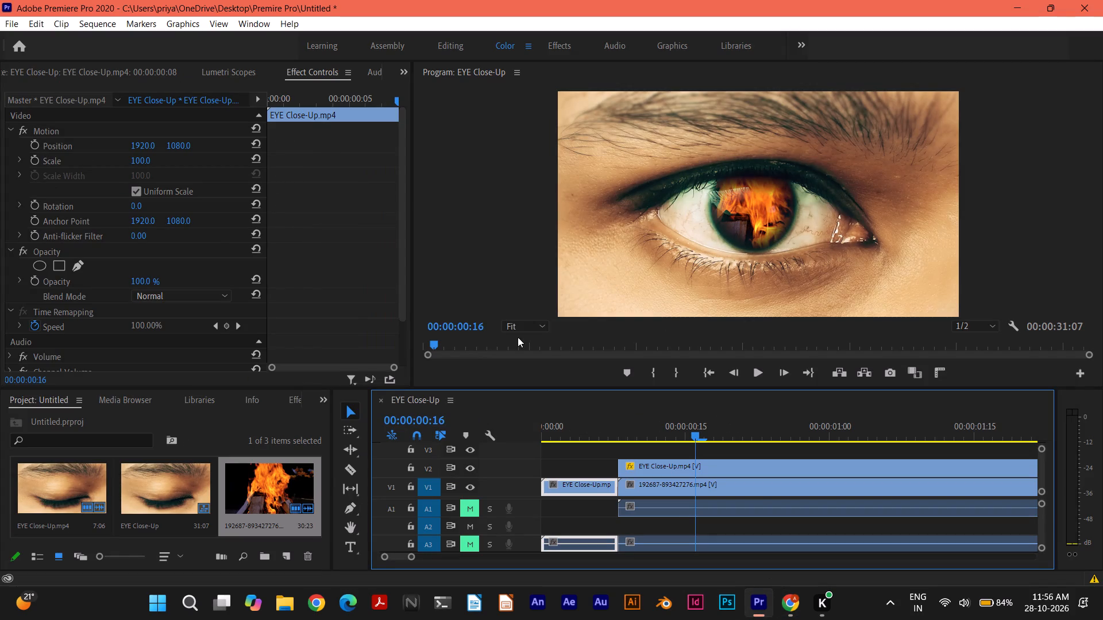
Set the V1 fire clip's scale to 70 and its vertical position to 1153.
{"action": "left_click", "coordinate": [673, 490]}
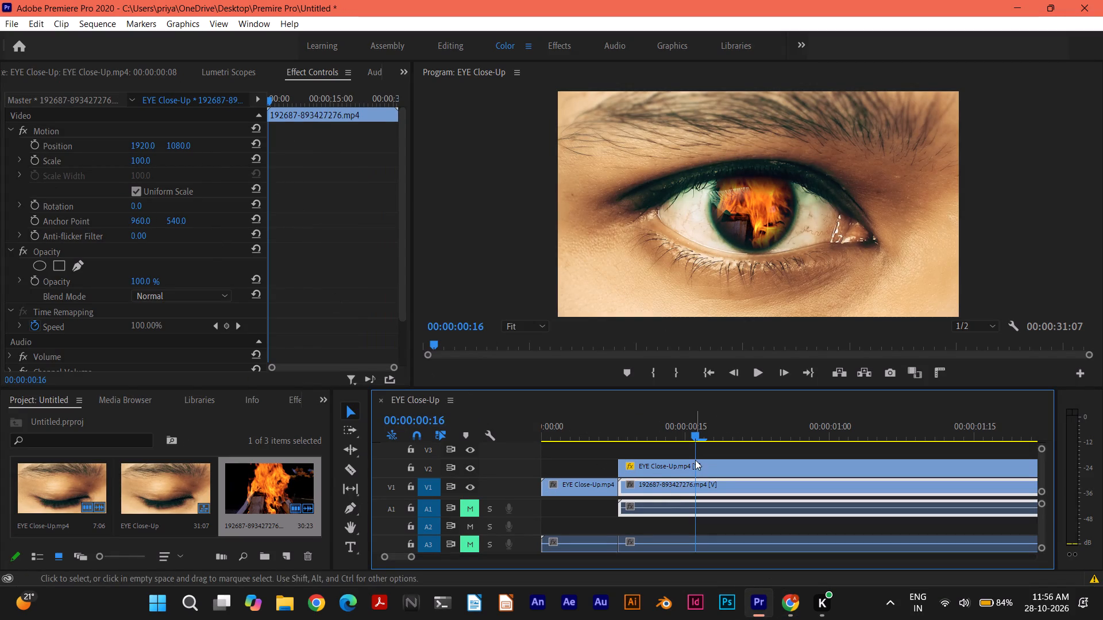
{"action": "left_click", "coordinate": [649, 484]}
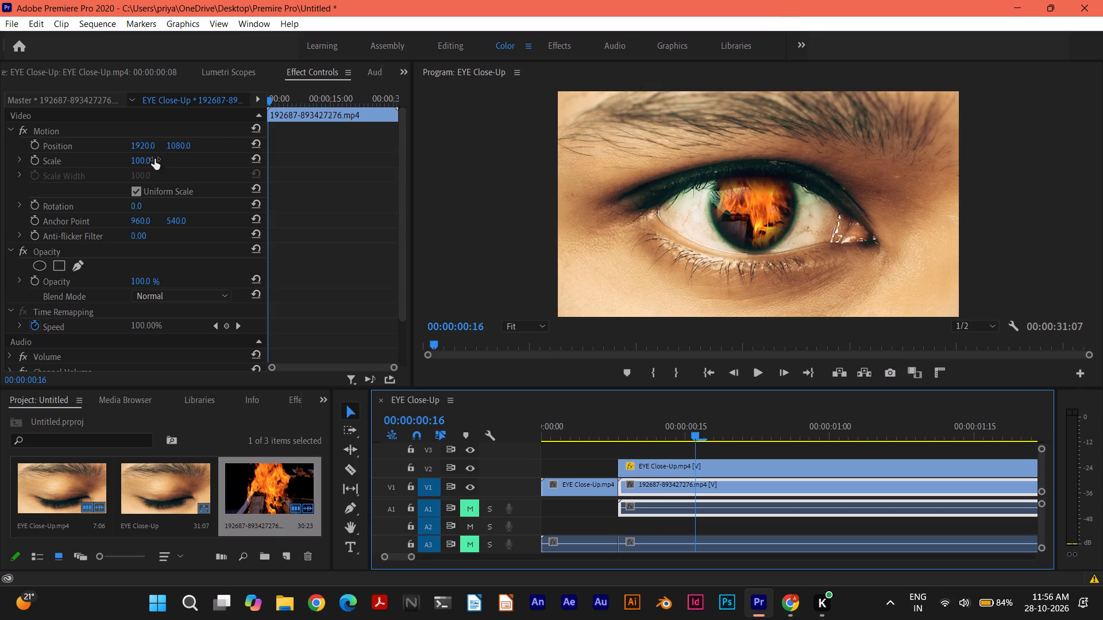
{"action": "left_click", "coordinate": [137, 163]}
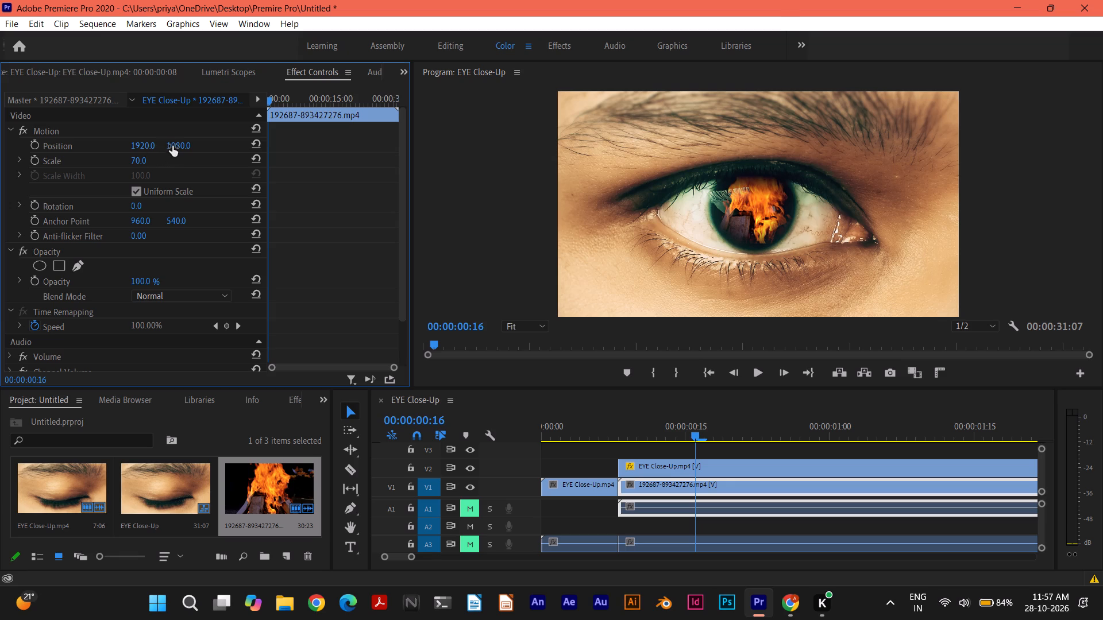
{"action": "left_click_drag", "start_coordinate": [178, 145], "coordinate": [179, 145]}
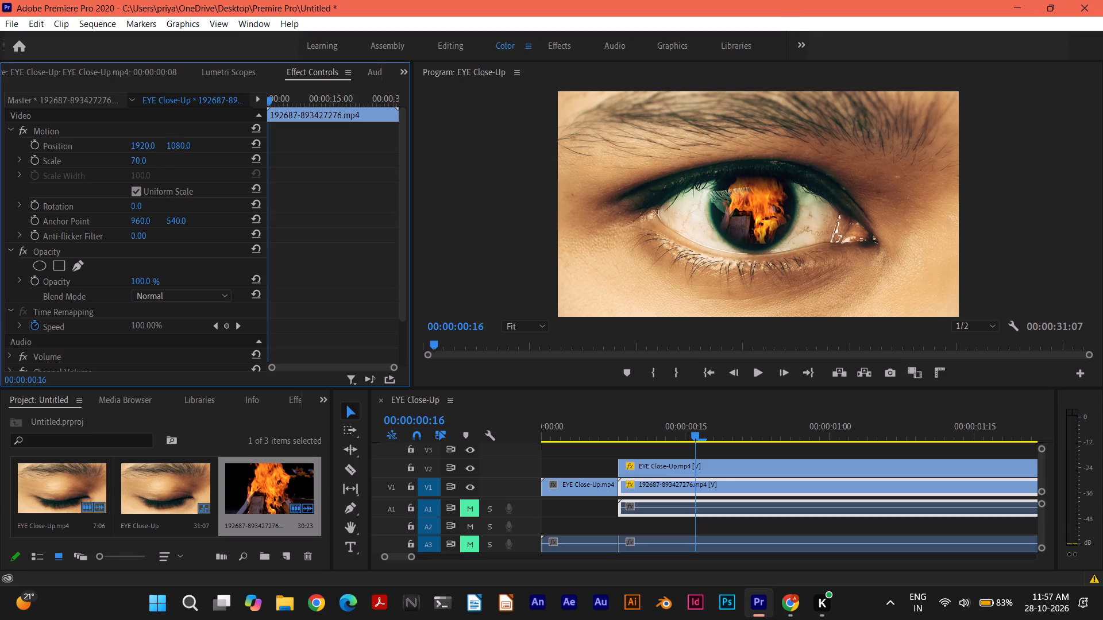
{"action": "left_click_drag", "start_coordinate": [179, 145], "coordinate": [233, 145]}
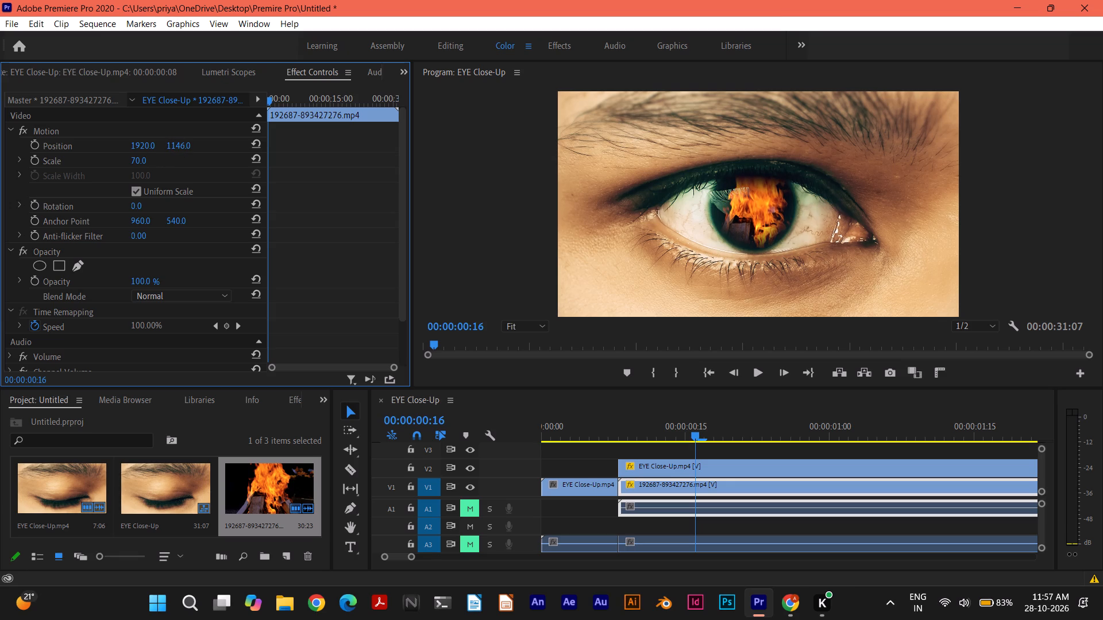
{"action": "left_click_drag", "start_coordinate": [233, 145], "coordinate": [237, 145]}
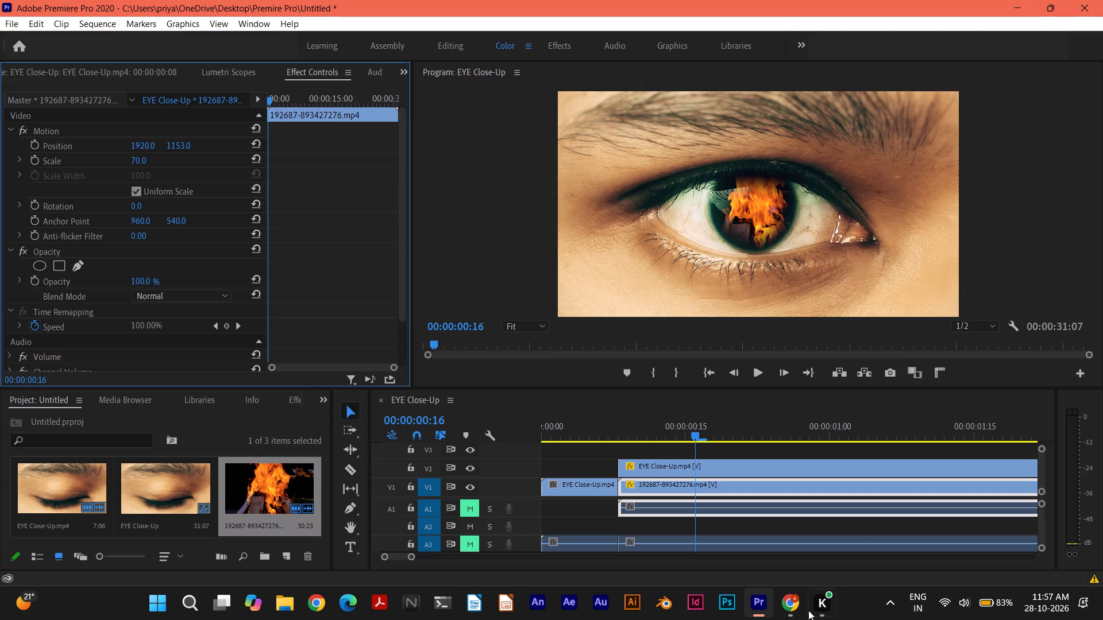
Watch the next few seconds of the tutorial in Chrome, where the adjusted fire is previewed, and return to Premiere Pro.
{"action": "left_click", "coordinate": [800, 610]}
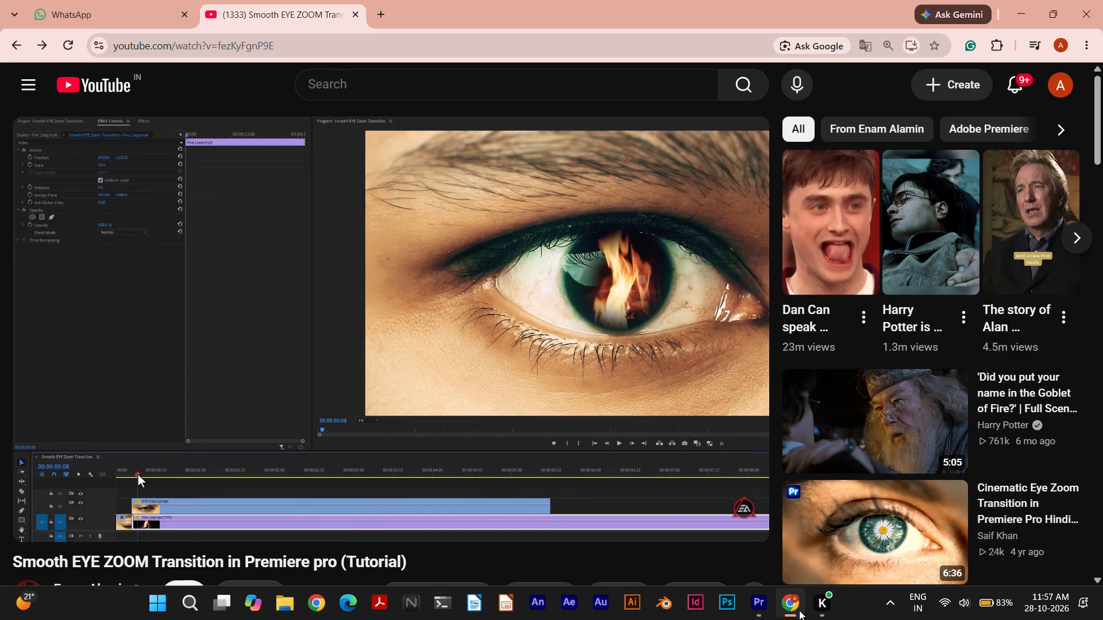
{"action": "left_click", "coordinate": [535, 330]}
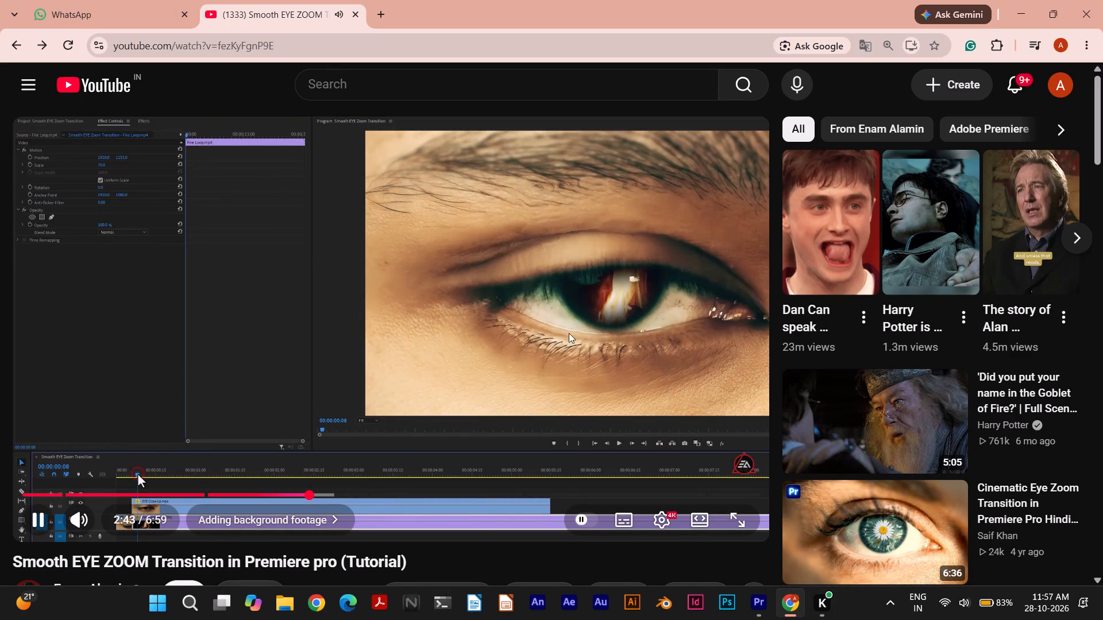
{"action": "left_click", "coordinate": [761, 607]}
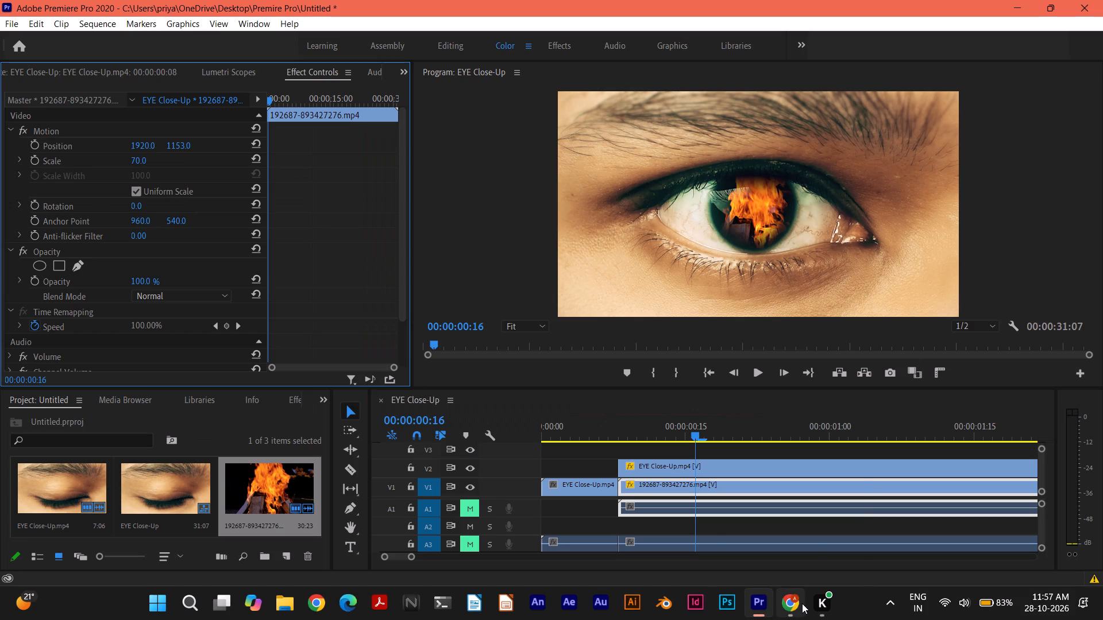
{"action": "left_click", "coordinate": [795, 603]}
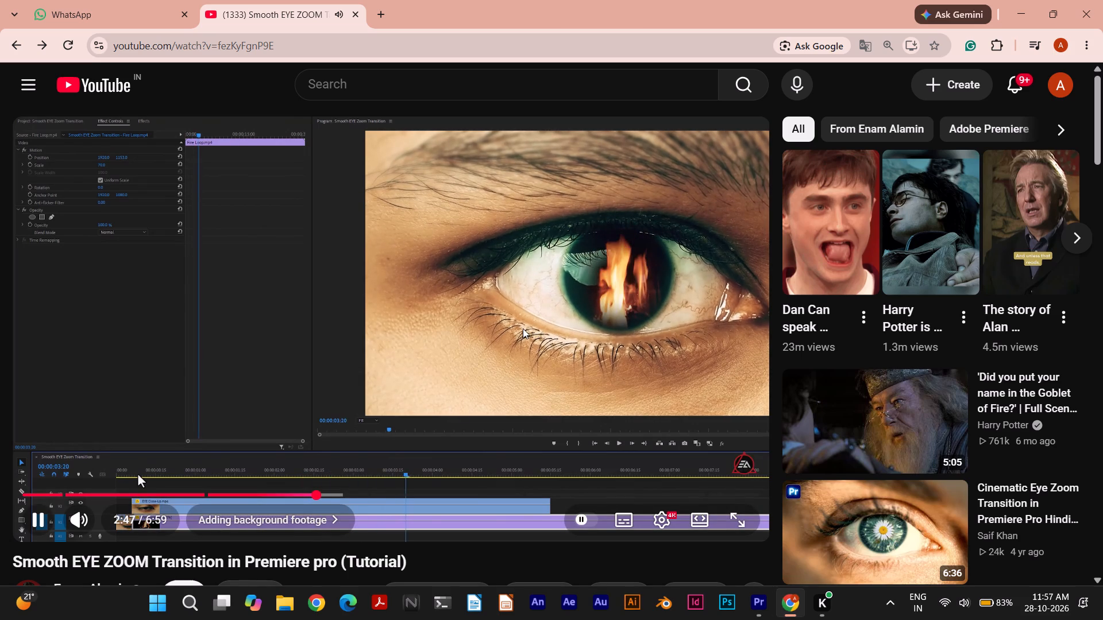
{"action": "left_click", "coordinate": [523, 328]}
{"action": "left_click", "coordinate": [760, 608]}
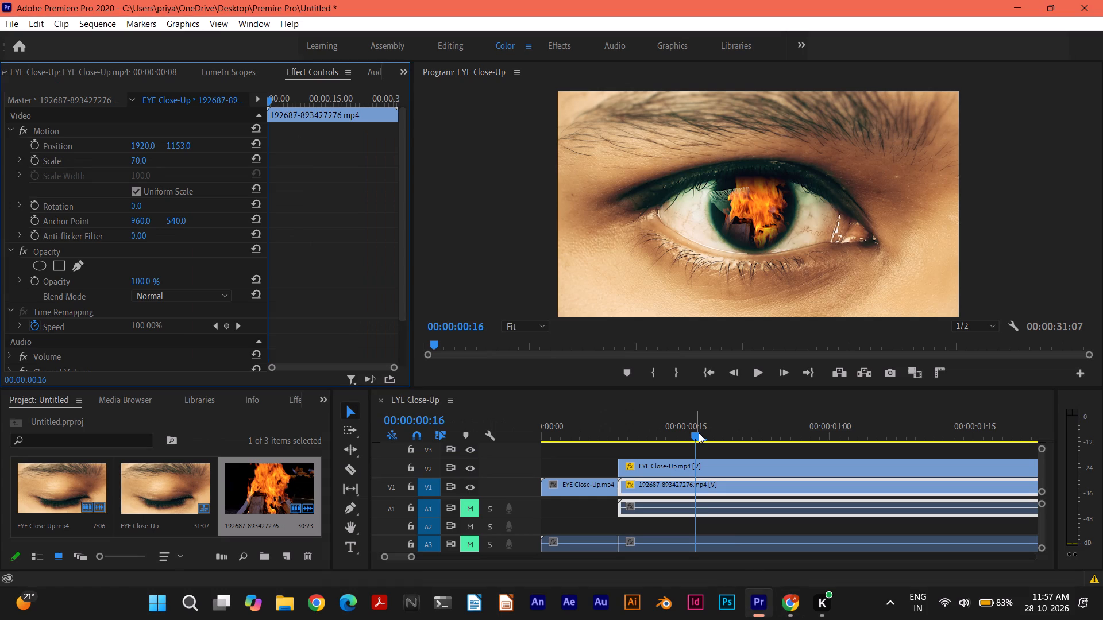
Play the sequence from the start to preview the repositioned fire in the pupil, and scrub back toward the beginning.
{"action": "left_click_drag", "start_coordinate": [697, 431], "coordinate": [537, 411]}
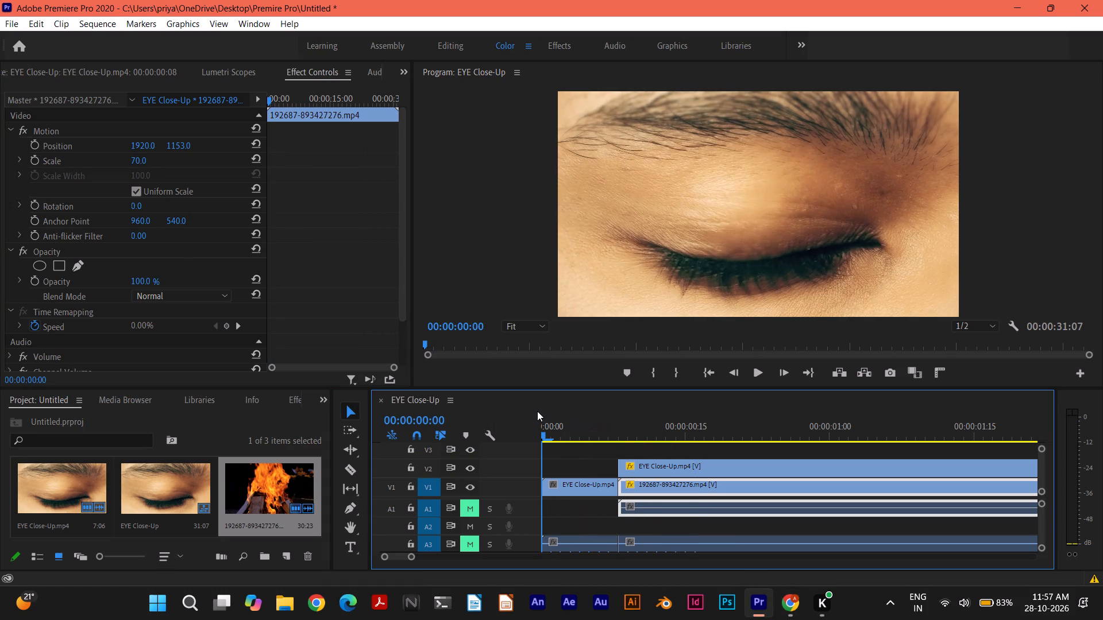
{"action": "left_click_drag", "start_coordinate": [537, 411], "coordinate": [537, 410]}
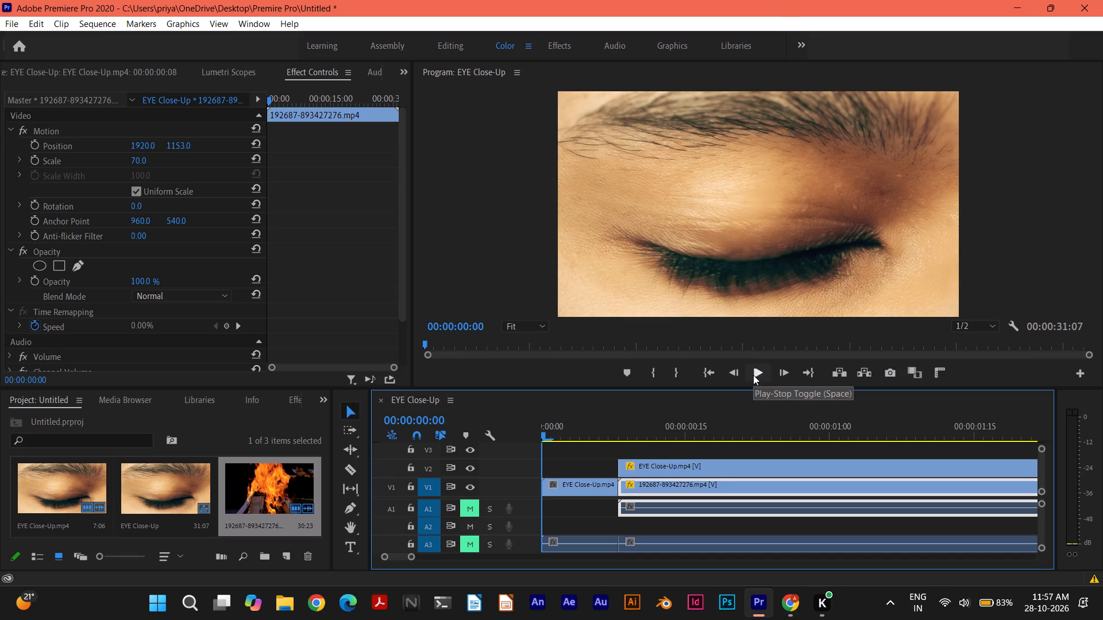
{"action": "left_click", "coordinate": [753, 375]}
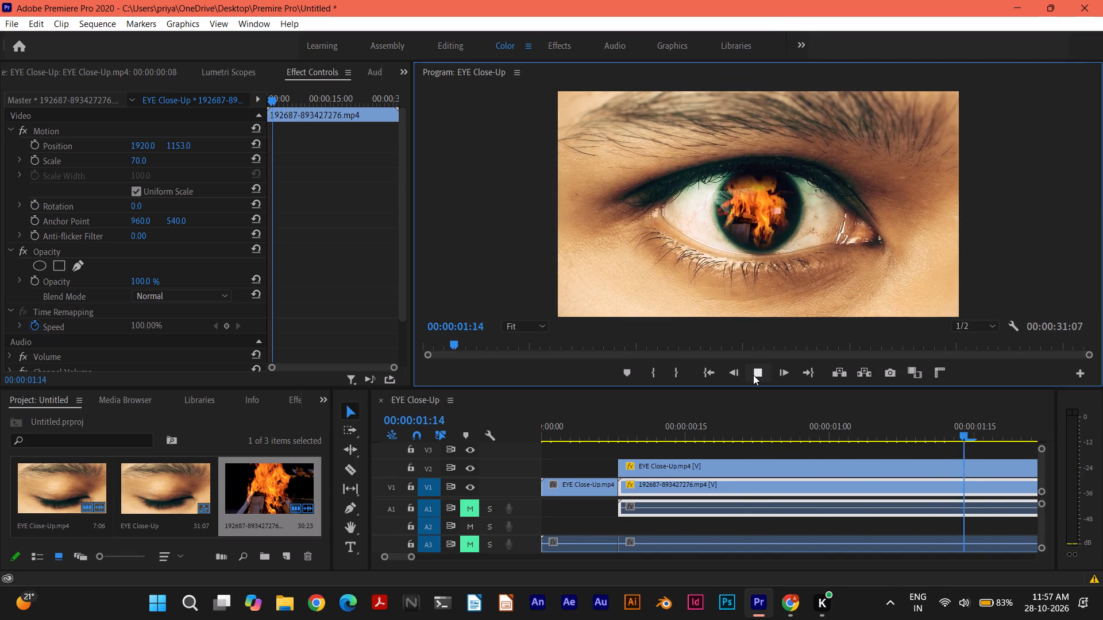
{"action": "left_click", "coordinate": [753, 375]}
{"action": "left_click_drag", "start_coordinate": [578, 431], "coordinate": [465, 424]}
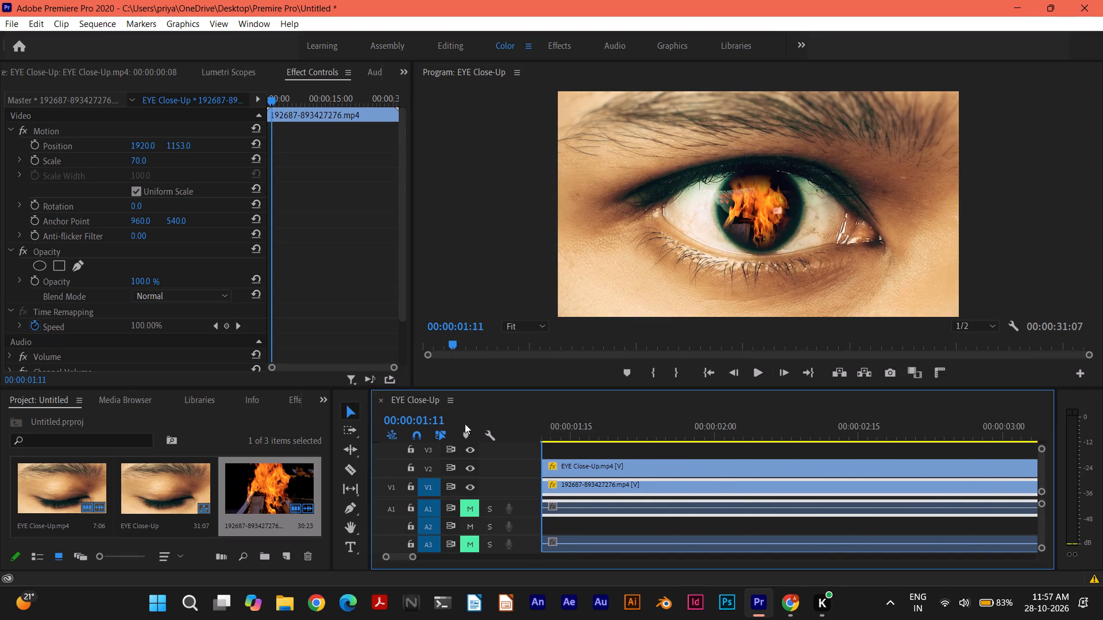
{"action": "left_click_drag", "start_coordinate": [465, 424], "coordinate": [434, 422]}
Watch the tutorial in Chrome on previewing the fire inside the eye and starting Position keyframes, pausing and resuming it.
{"action": "left_click", "coordinate": [782, 603]}
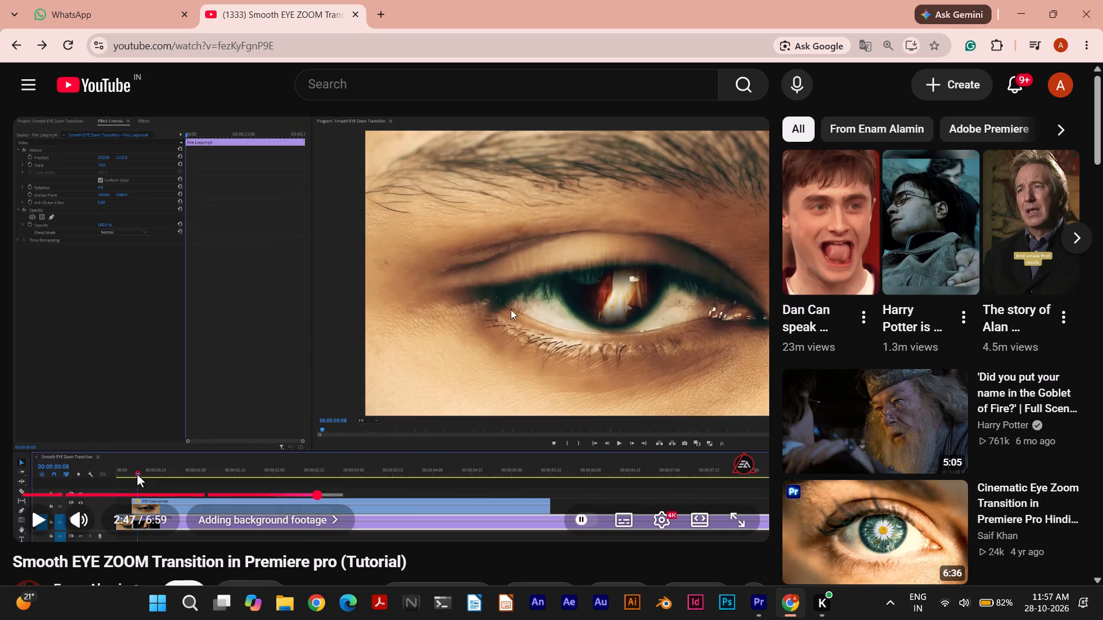
{"action": "left_click", "coordinate": [508, 346]}
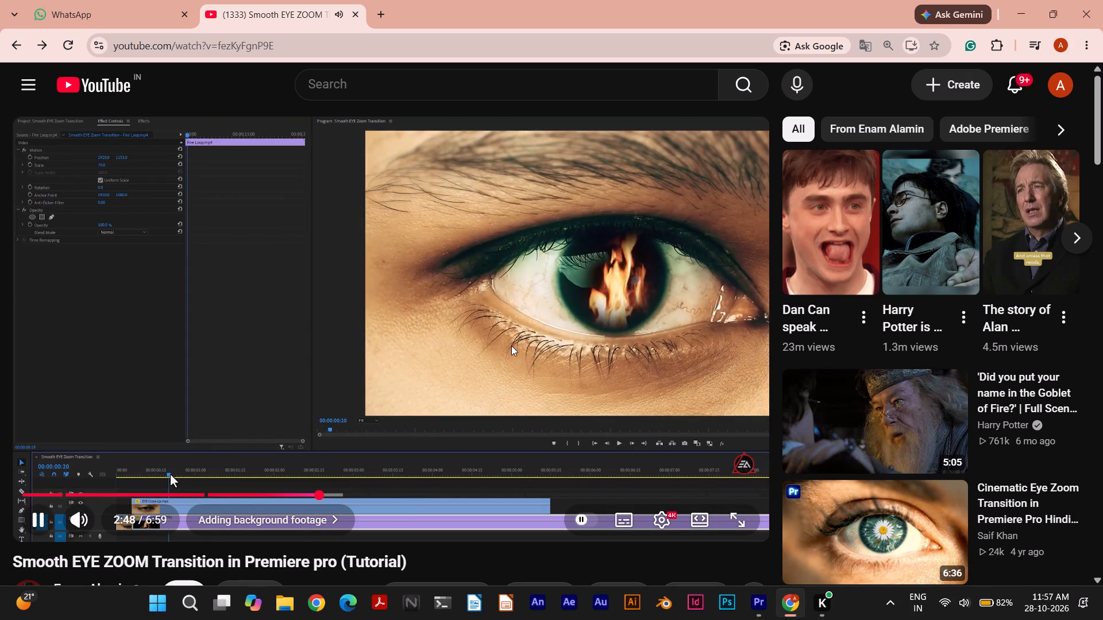
{"action": "left_click", "coordinate": [511, 346]}
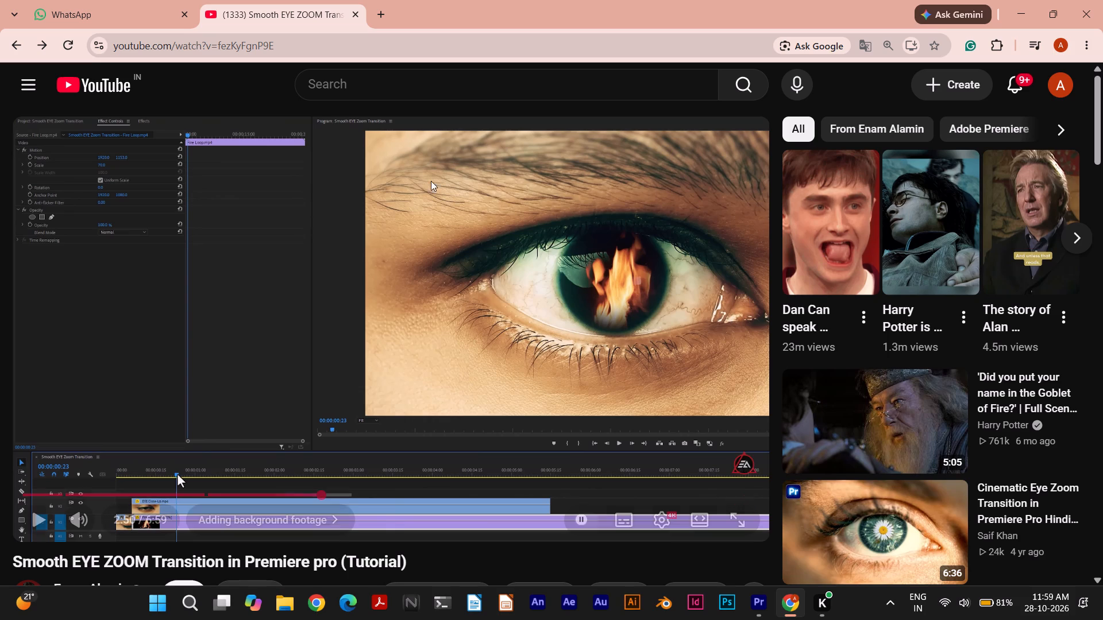
{"action": "left_click", "coordinate": [461, 183]}
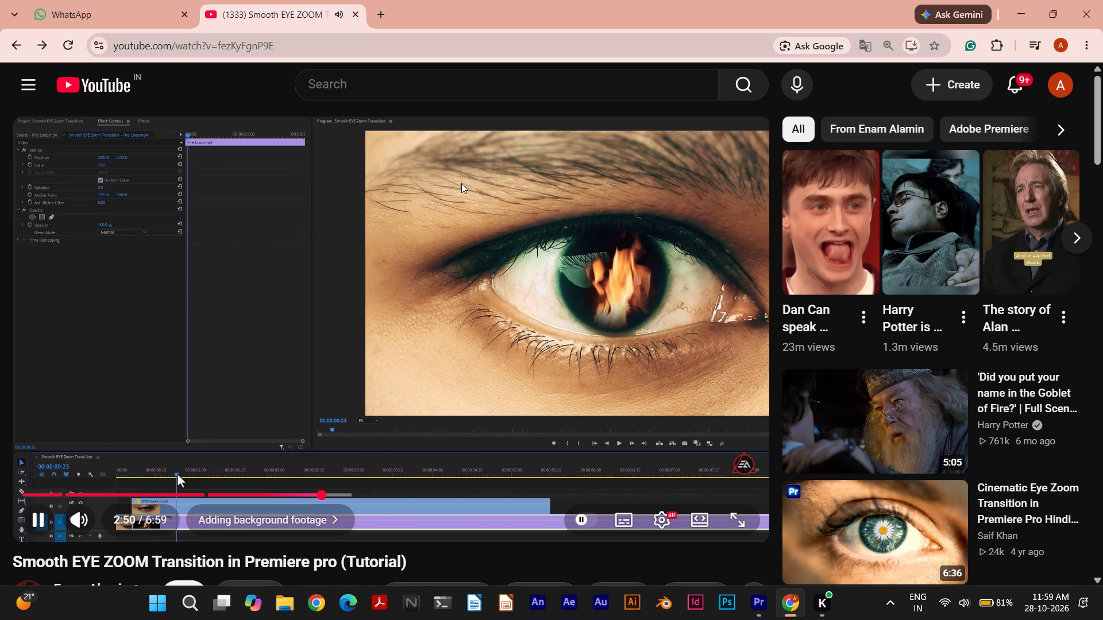
{"action": "left_click", "coordinate": [461, 183]}
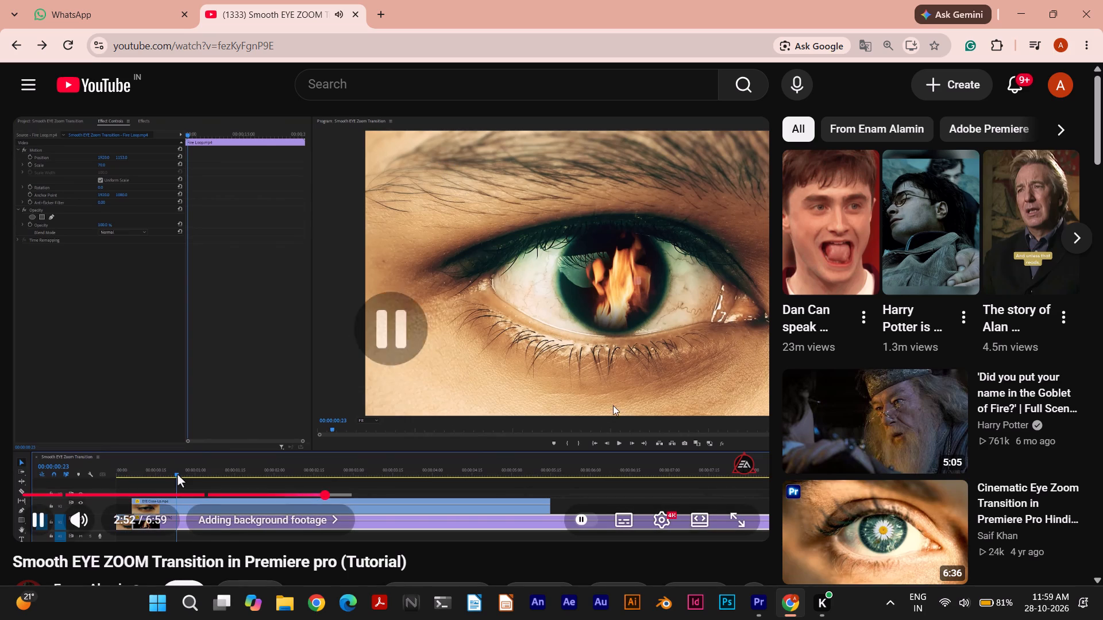
{"action": "left_click", "coordinate": [661, 518]}
{"action": "left_click", "coordinate": [406, 288]}
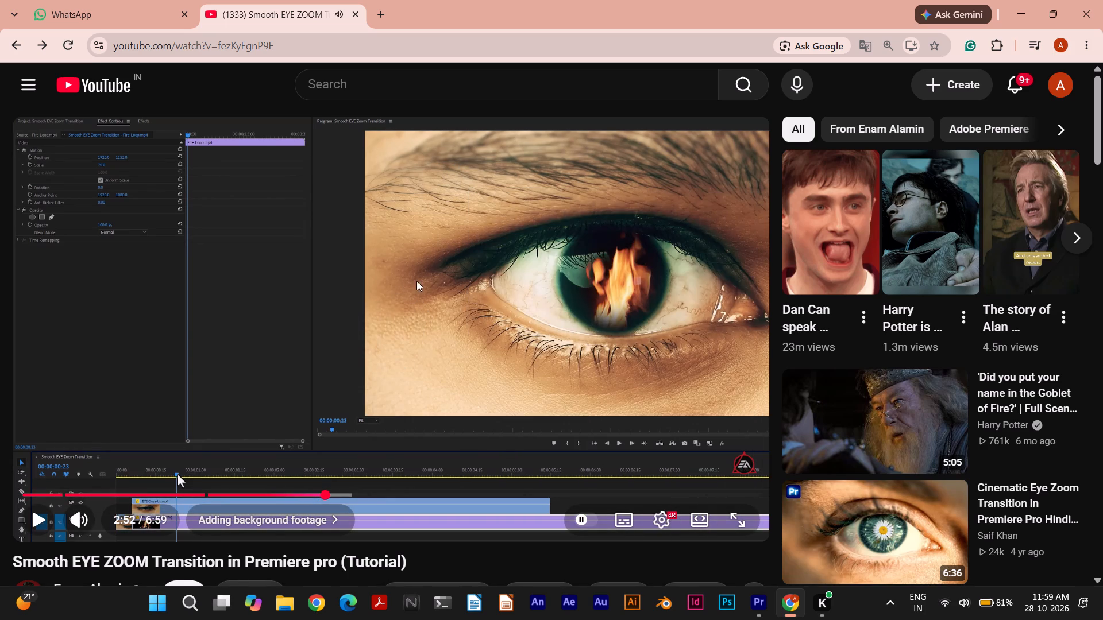
{"action": "left_click", "coordinate": [515, 262]}
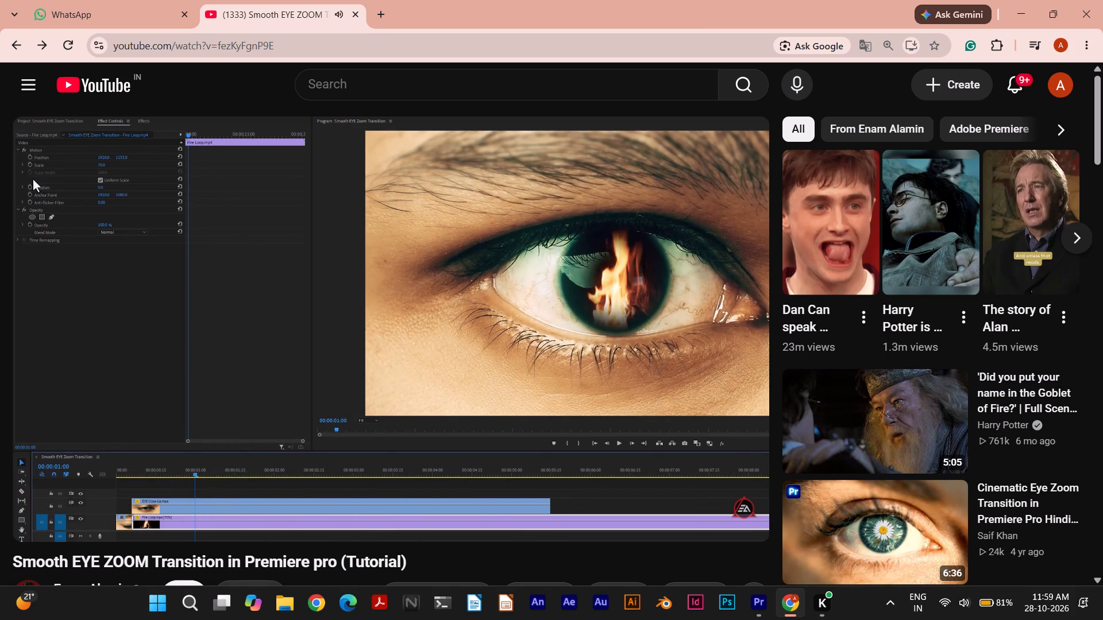
{"action": "left_click", "coordinate": [515, 262]}
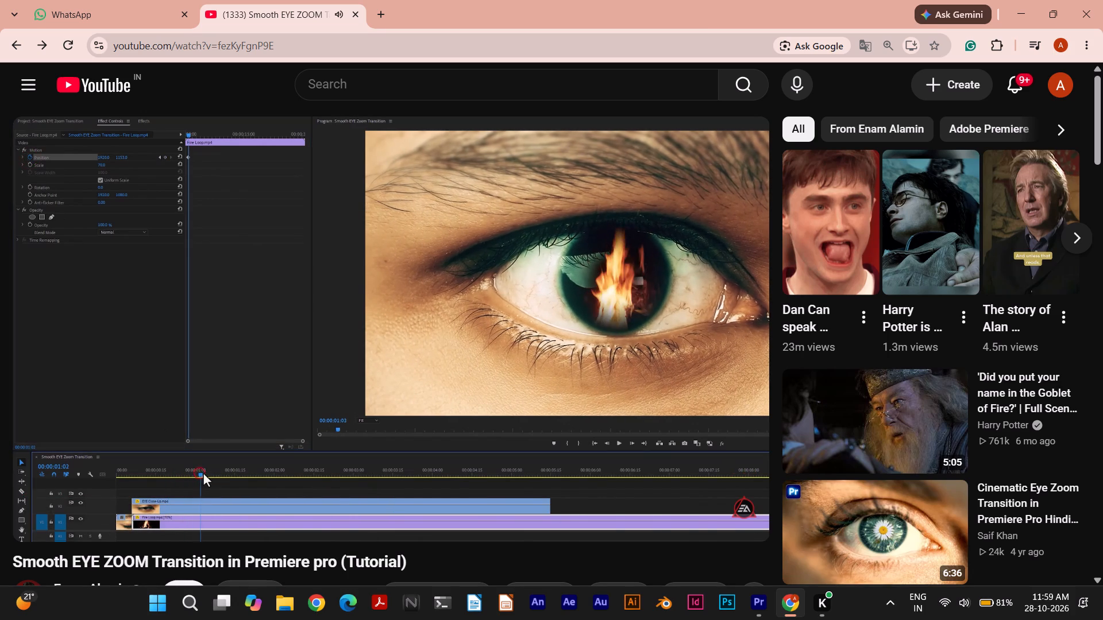
Return to Premiere Pro and turn on Position keyframing for the V1 fire clip with the playhead at 00:00:00:00.
{"action": "left_click", "coordinate": [760, 597]}
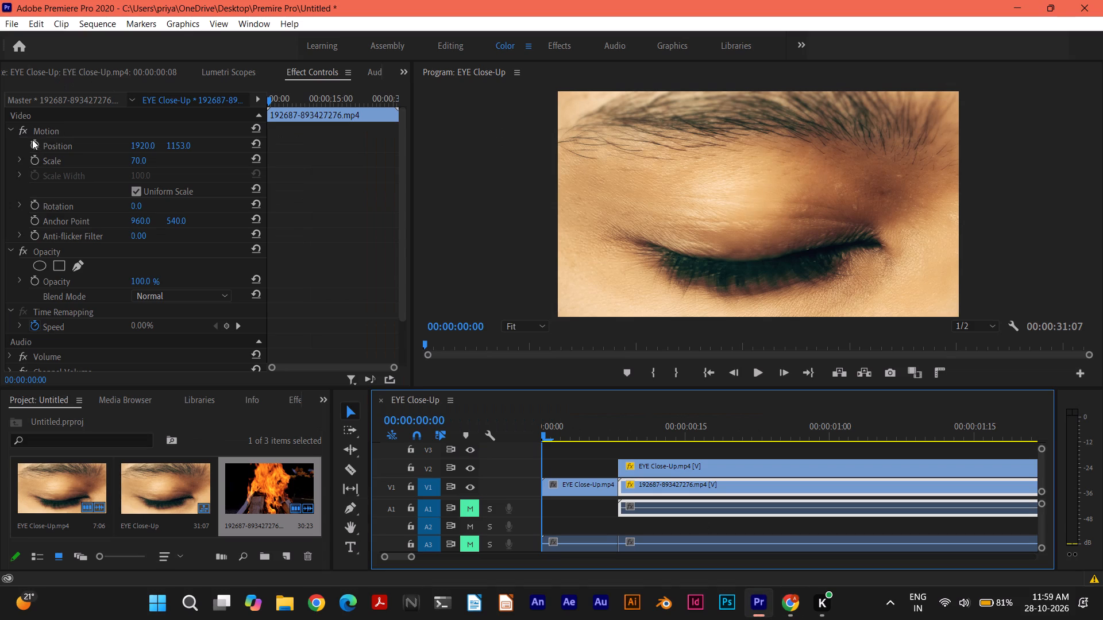
{"action": "left_click", "coordinate": [33, 144]}
Watch the tutorial in Chrome on the next Position keyframe, viewing it full screen to read the Position values.
{"action": "left_click", "coordinate": [795, 611]}
{"action": "left_click", "coordinate": [516, 358]}
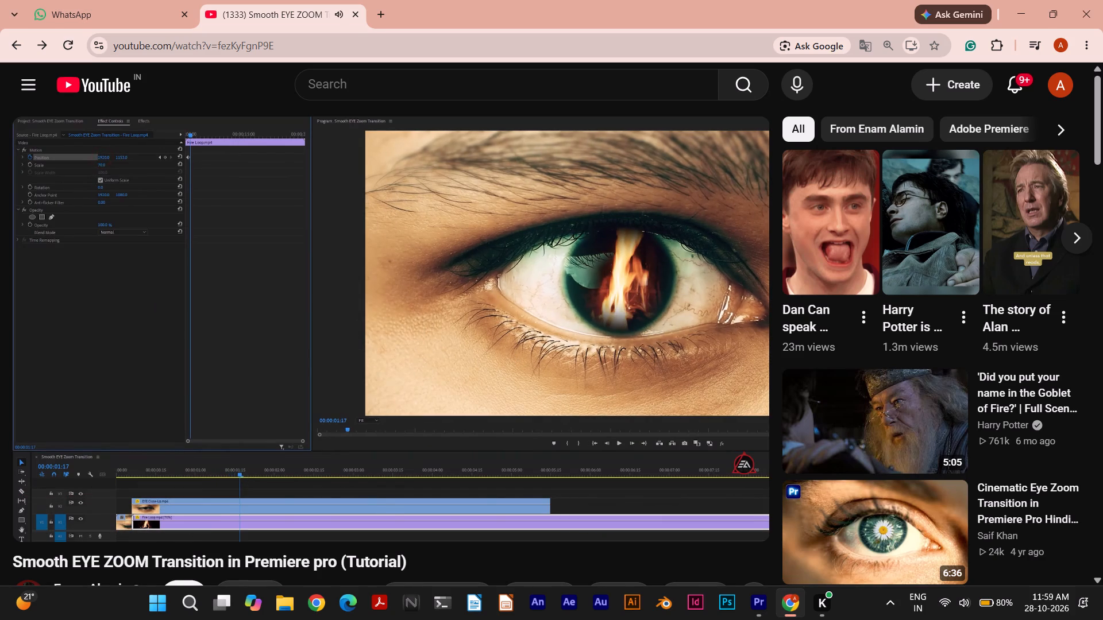
{"action": "type", "text": "f"}
{"action": "key", "text": "space"}
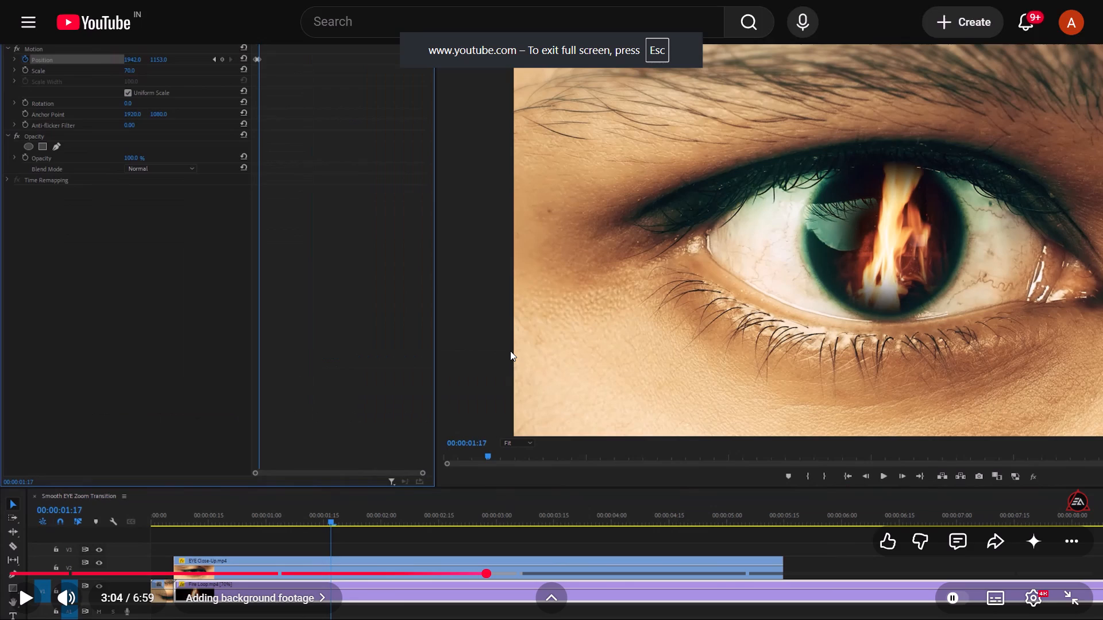
{"action": "key", "text": "space"}
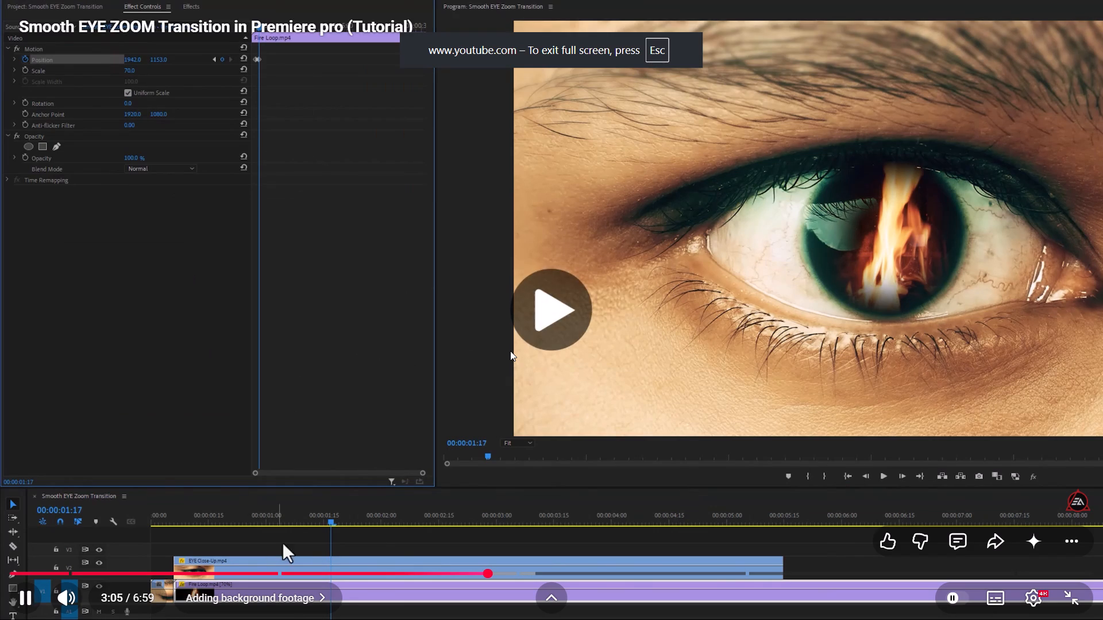
{"action": "key", "text": "space"}
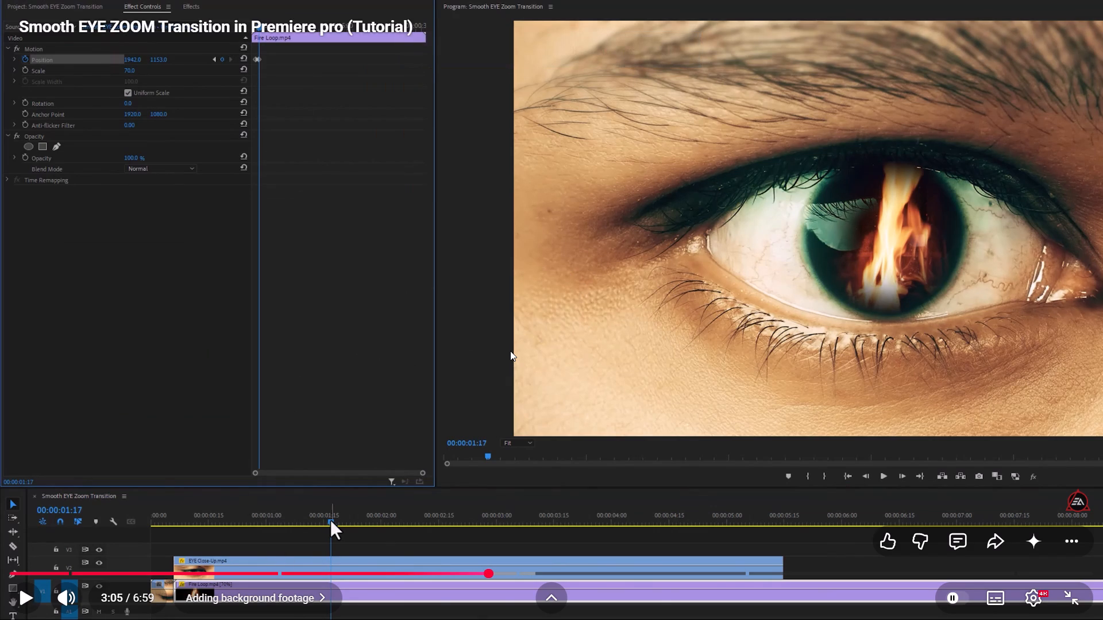
{"action": "key", "text": "f"}
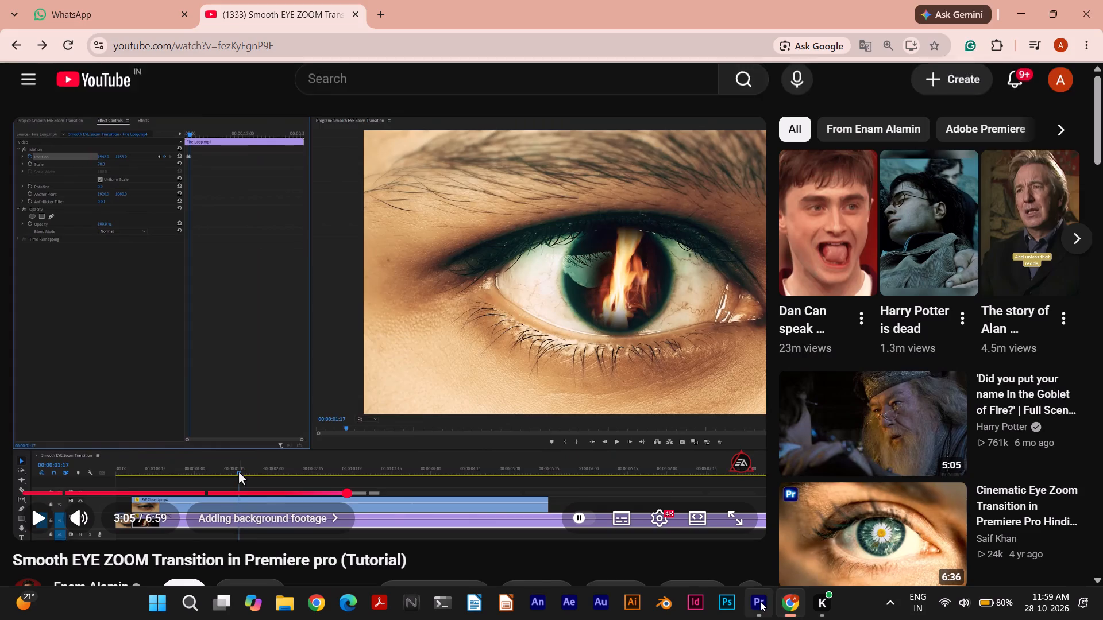
Back in Premiere Pro, set the fire clip's horizontal position to 1942 and scrub to 00:00:00:12 to preview the fire.
{"action": "left_click", "coordinate": [760, 601]}
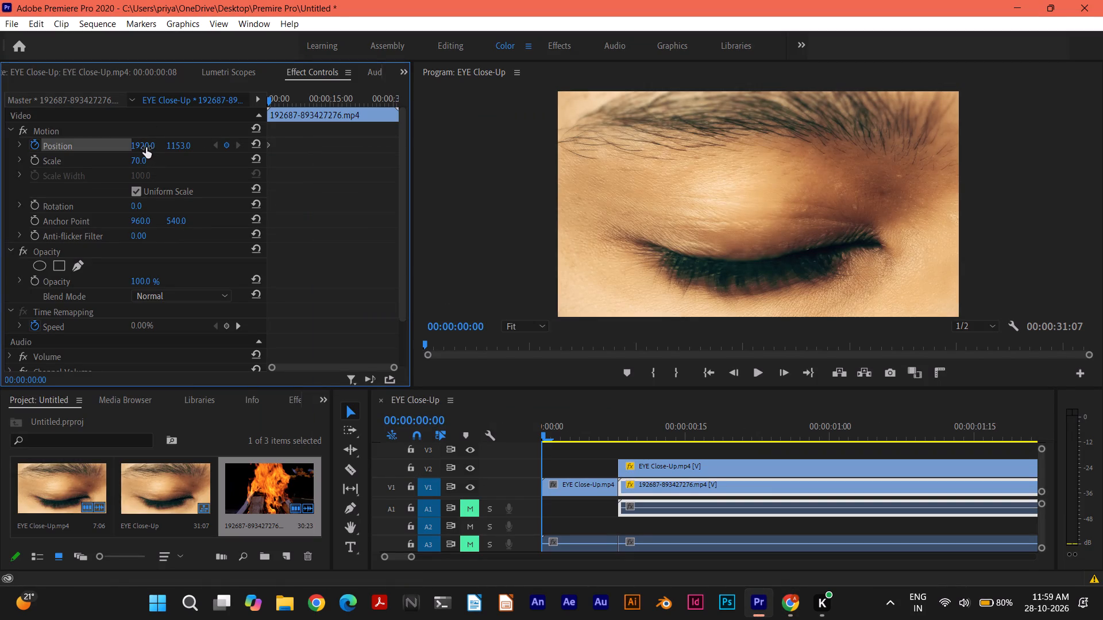
{"action": "left_click_drag", "start_coordinate": [144, 147], "coordinate": [155, 146]}
{"action": "left_click_drag", "start_coordinate": [155, 146], "coordinate": [186, 140]}
{"action": "left_click_drag", "start_coordinate": [186, 140], "coordinate": [173, 138]}
{"action": "left_click_drag", "start_coordinate": [173, 138], "coordinate": [171, 138]}
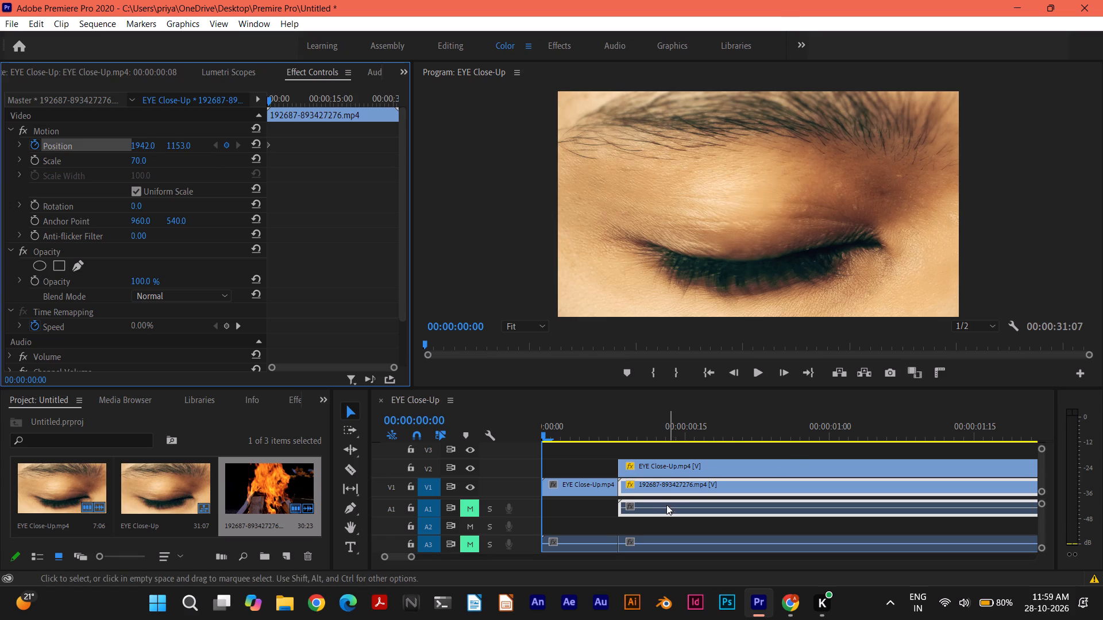
{"action": "left_click_drag", "start_coordinate": [542, 434], "coordinate": [610, 434]}
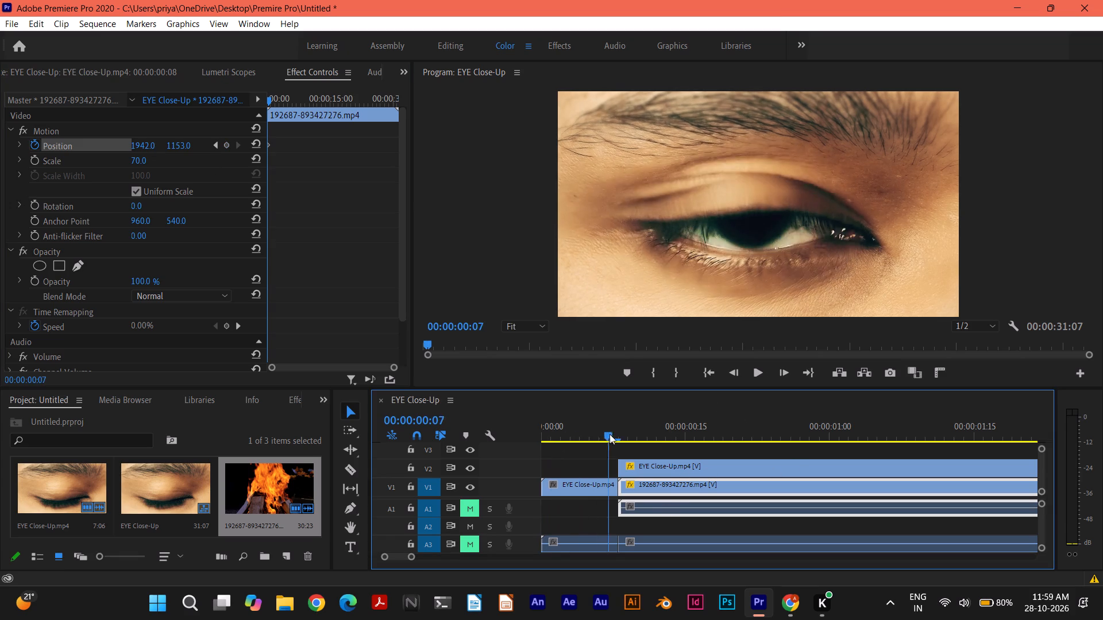
{"action": "left_click_drag", "start_coordinate": [610, 434], "coordinate": [660, 434]}
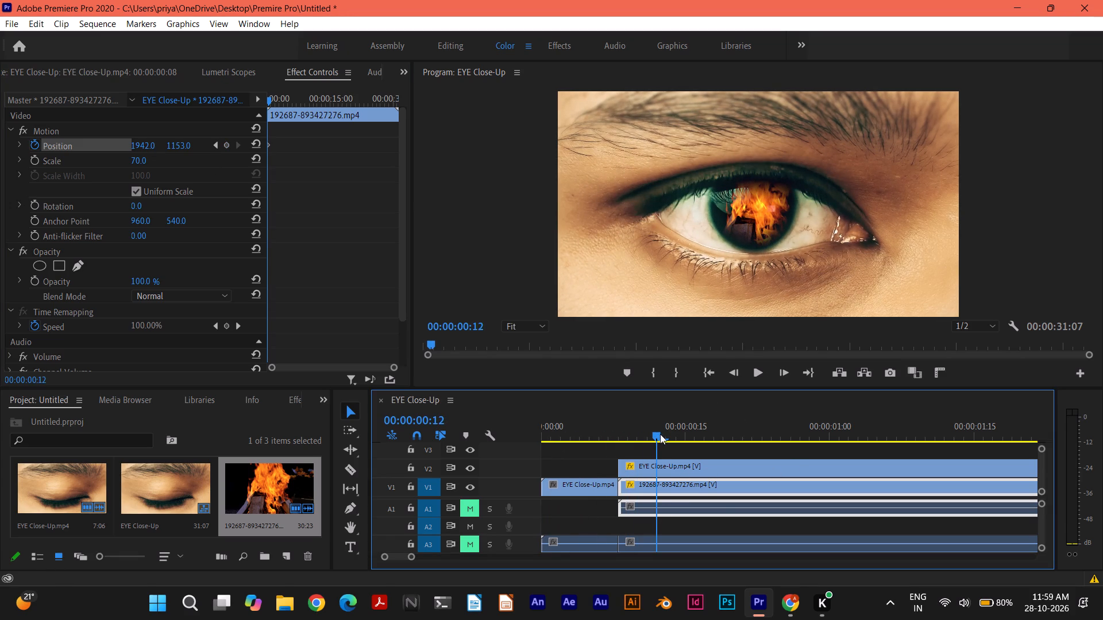
Watch the tutorial in Chrome on adding more Position keyframes, previewing them, and cutting the eye clip for the zoom effect.
{"action": "left_click", "coordinate": [796, 603]}
{"action": "left_click", "coordinate": [538, 352]}
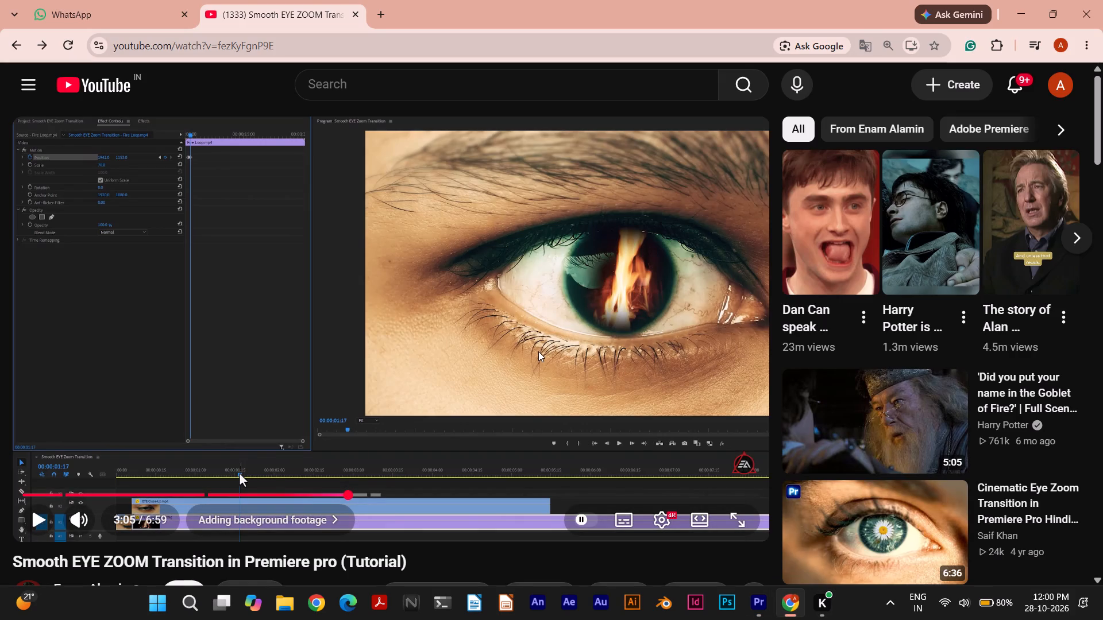
{"action": "left_click", "coordinate": [538, 351]}
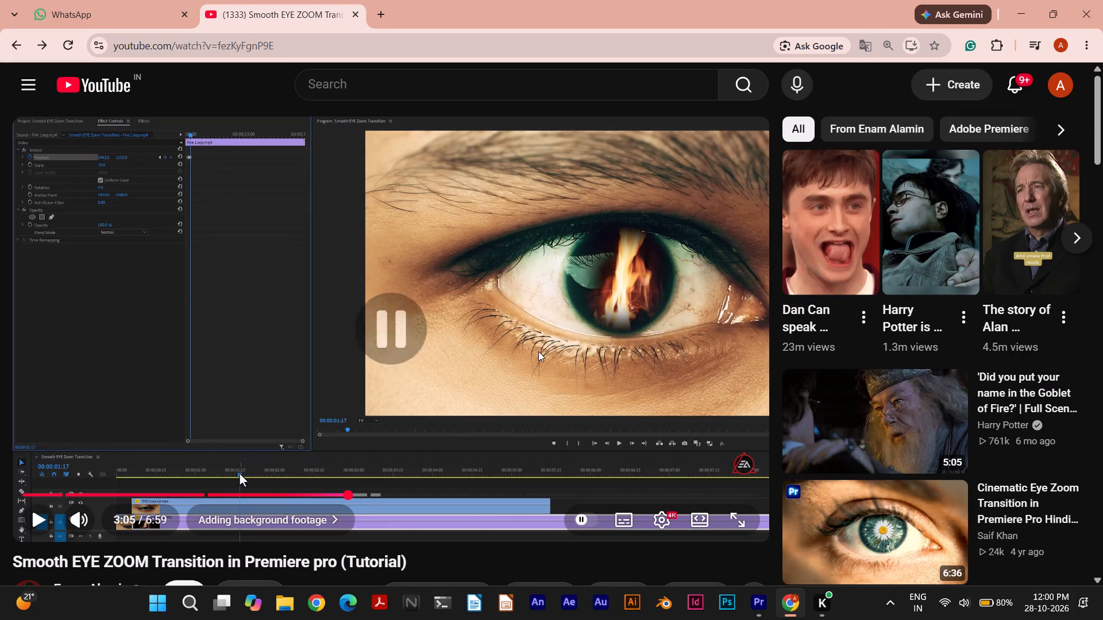
{"action": "left_click", "coordinate": [781, 518]}
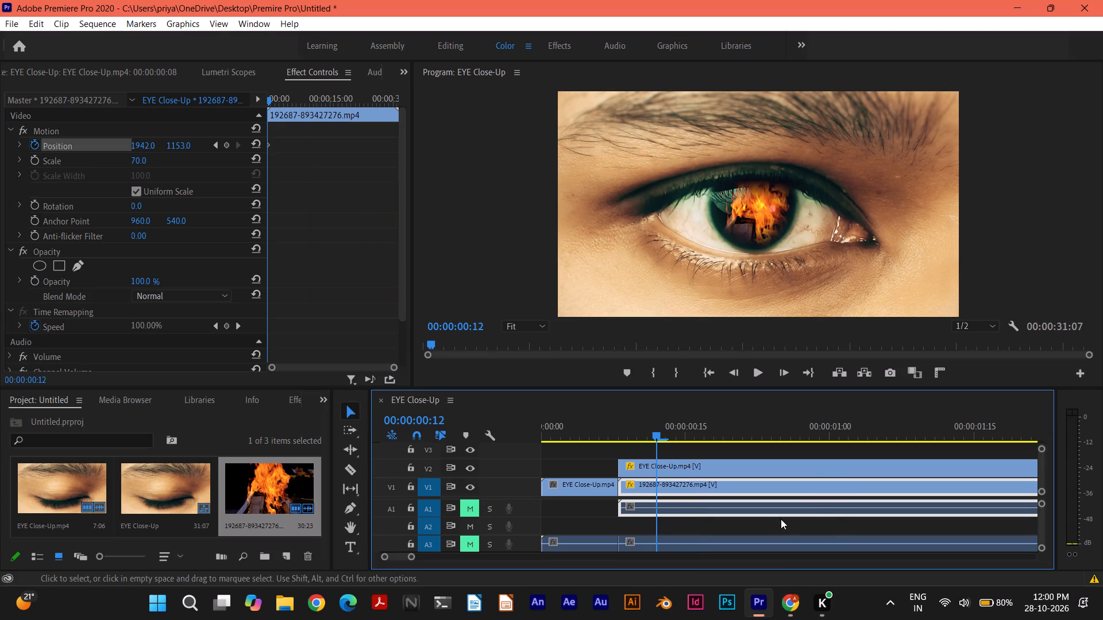
{"action": "left_click", "coordinate": [789, 602]}
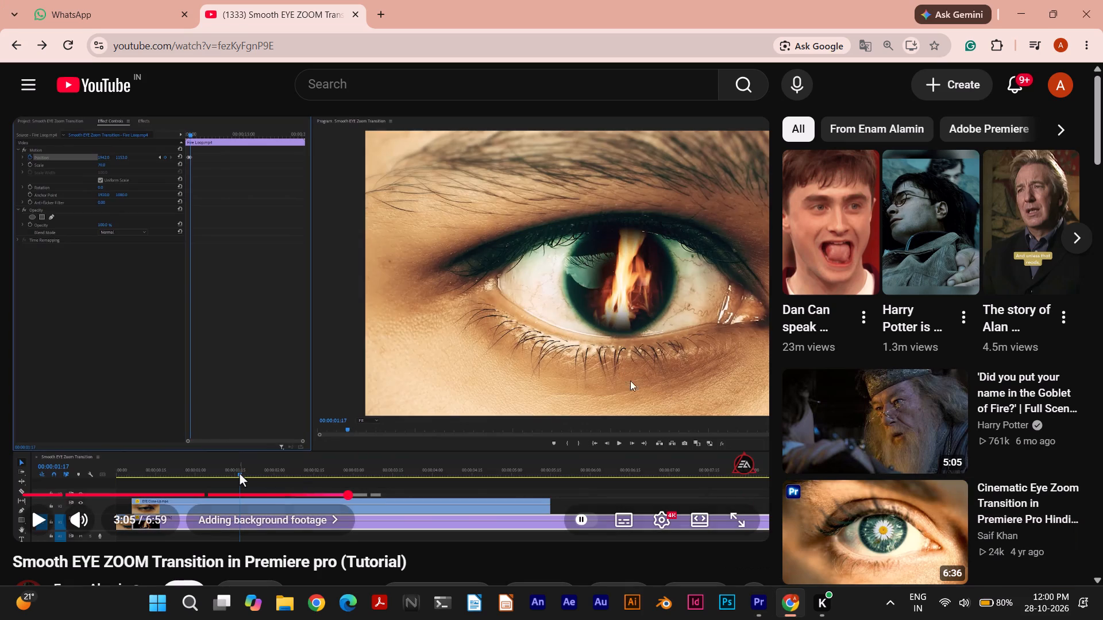
{"action": "left_click", "coordinate": [518, 374]}
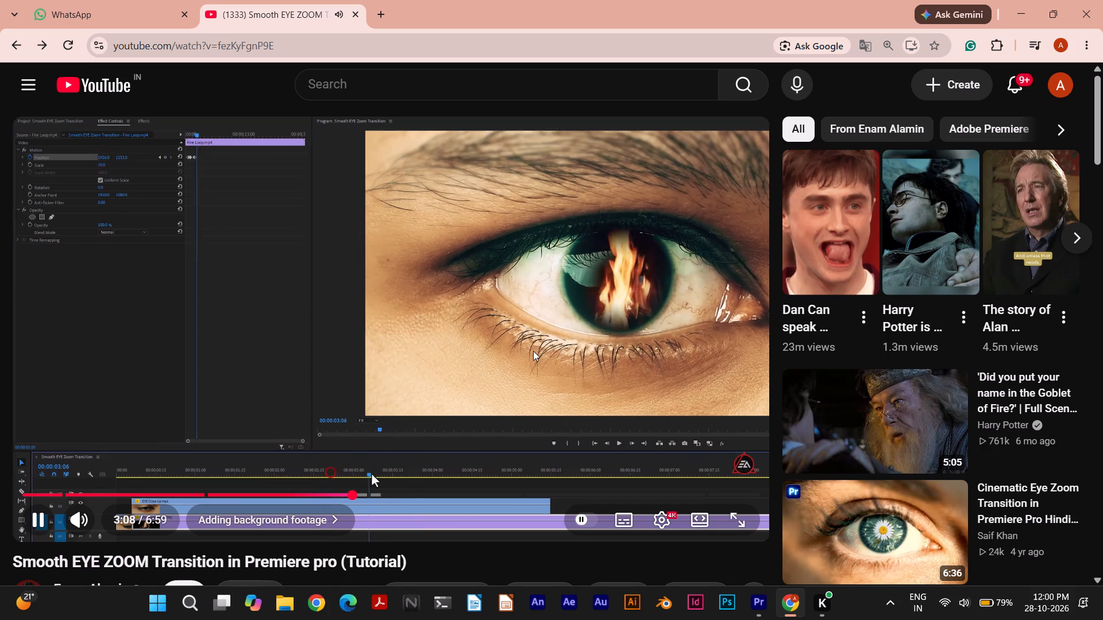
{"action": "left_click", "coordinate": [533, 351]}
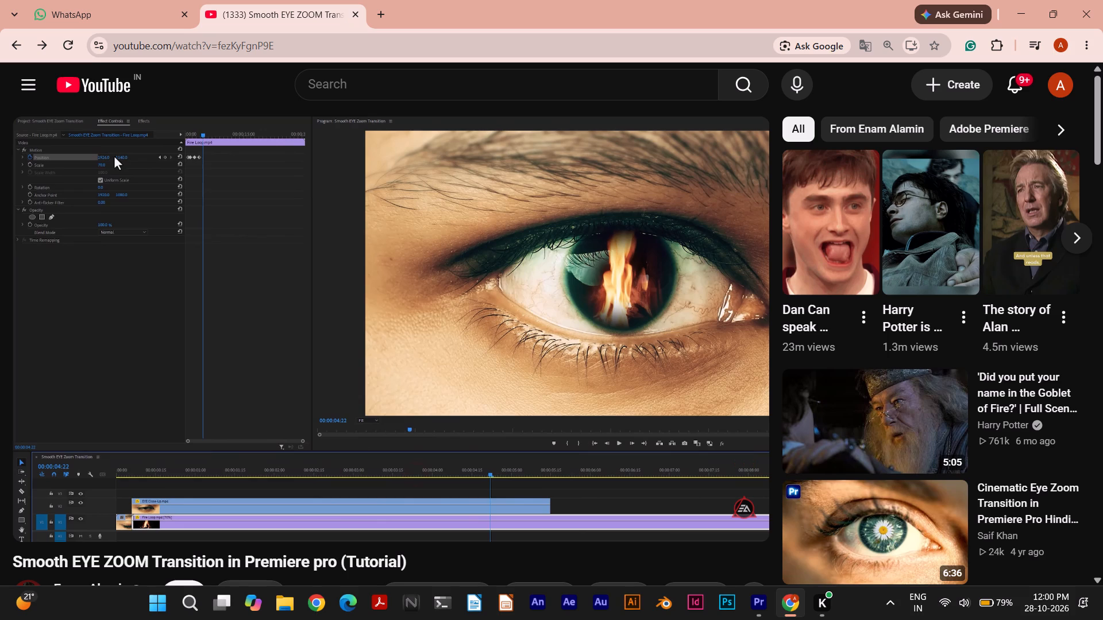
{"action": "left_click", "coordinate": [470, 278]}
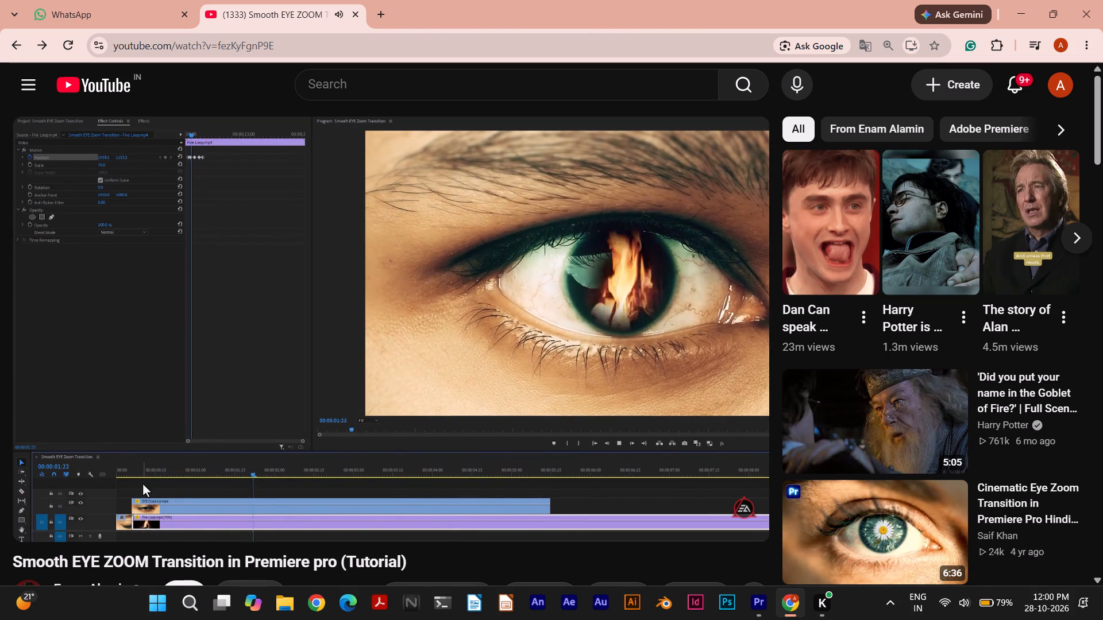
{"action": "left_click", "coordinate": [470, 278]}
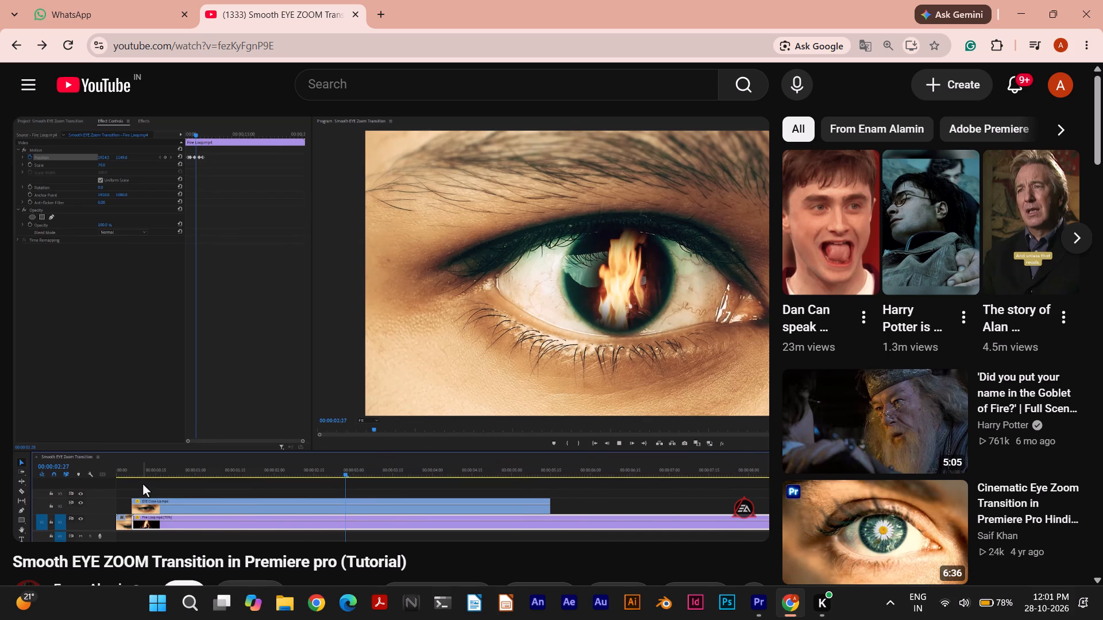
{"action": "left_click", "coordinate": [435, 370]}
{"action": "key", "text": "f"}
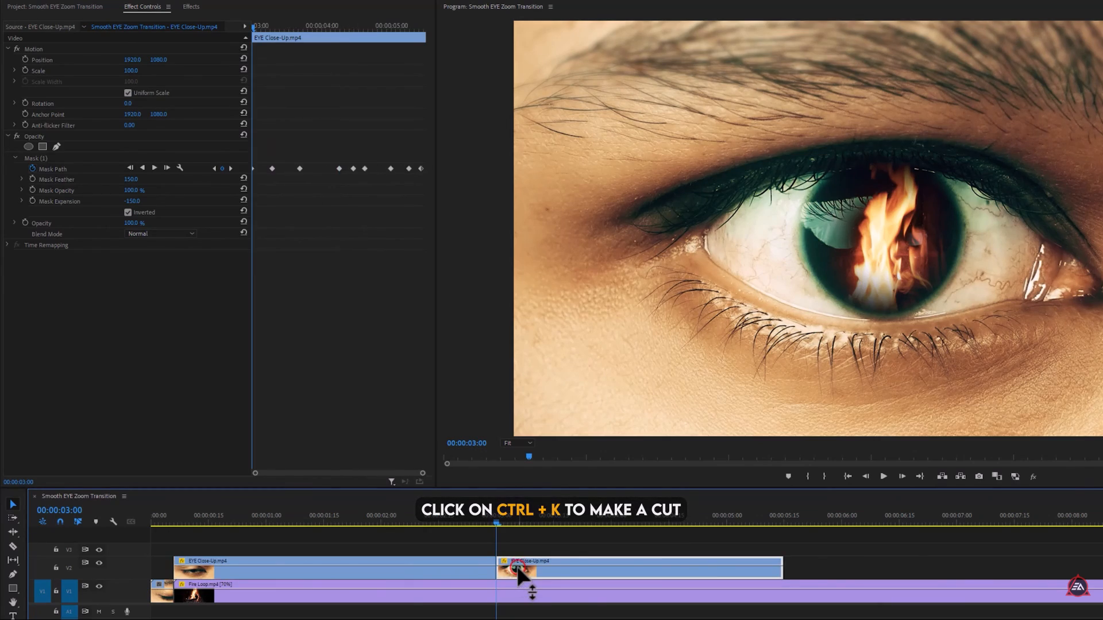
{"action": "left_click", "coordinate": [513, 280]}
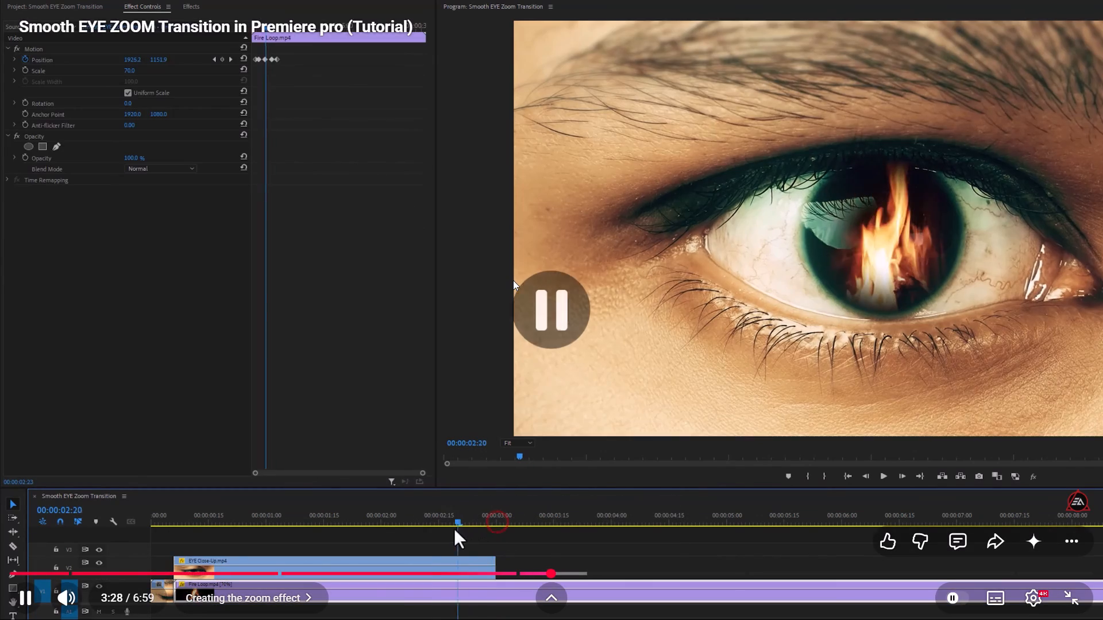
{"action": "left_click", "coordinate": [513, 280]}
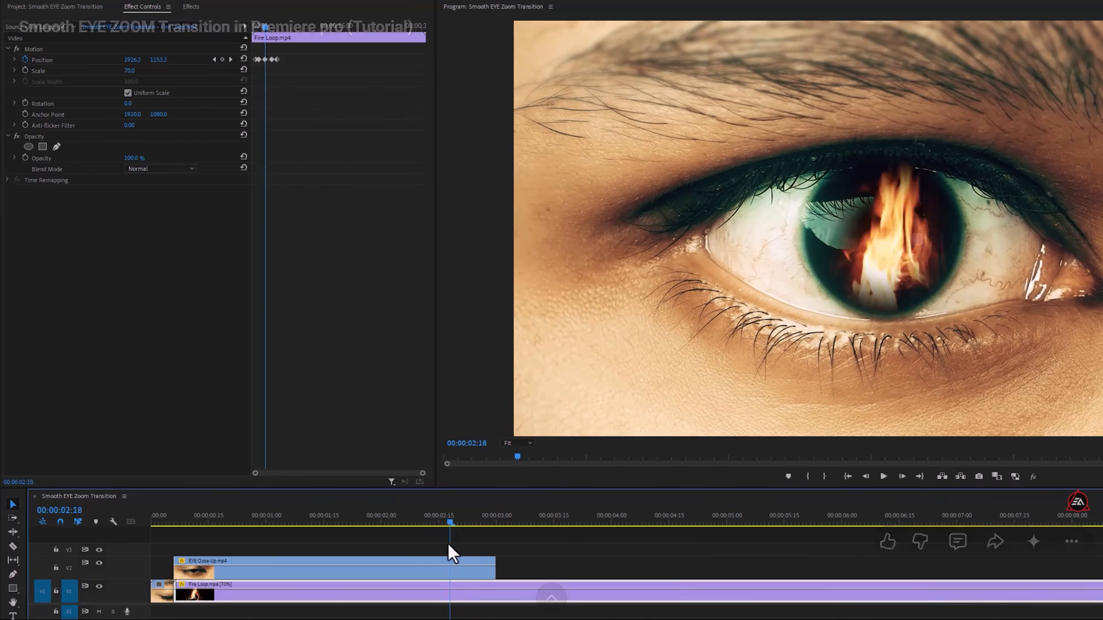
{"action": "left_click", "coordinate": [513, 280]}
{"action": "left_click", "coordinate": [1084, 606]}
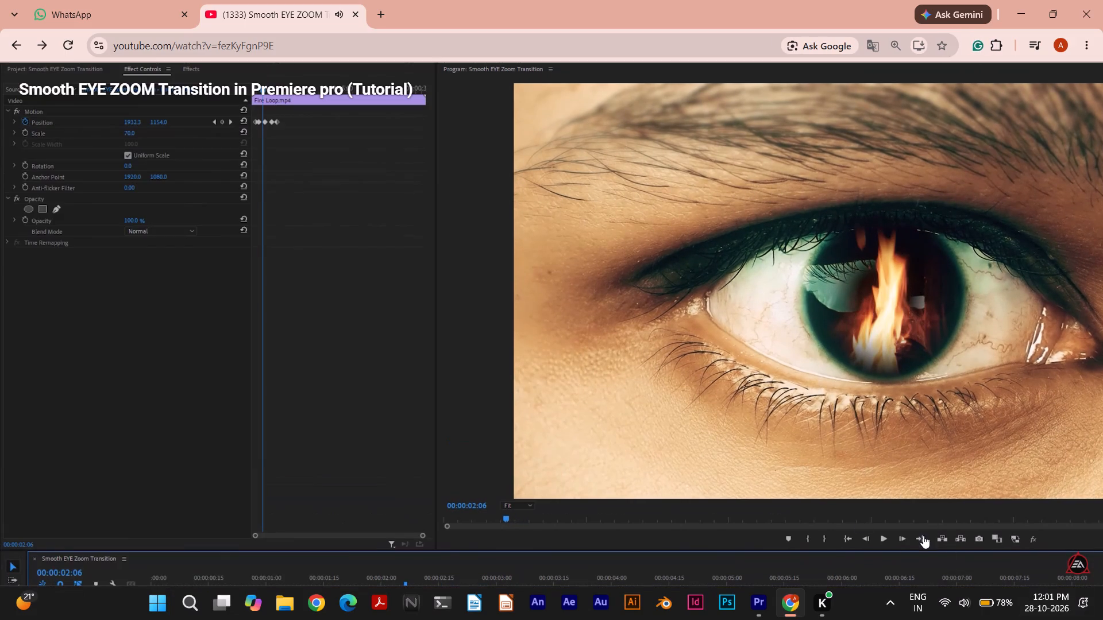
Return to Premiere Pro, cut the V2 eye clip at 00:00:03:22, and delete the portion after the cut.
{"action": "left_click", "coordinate": [763, 608]}
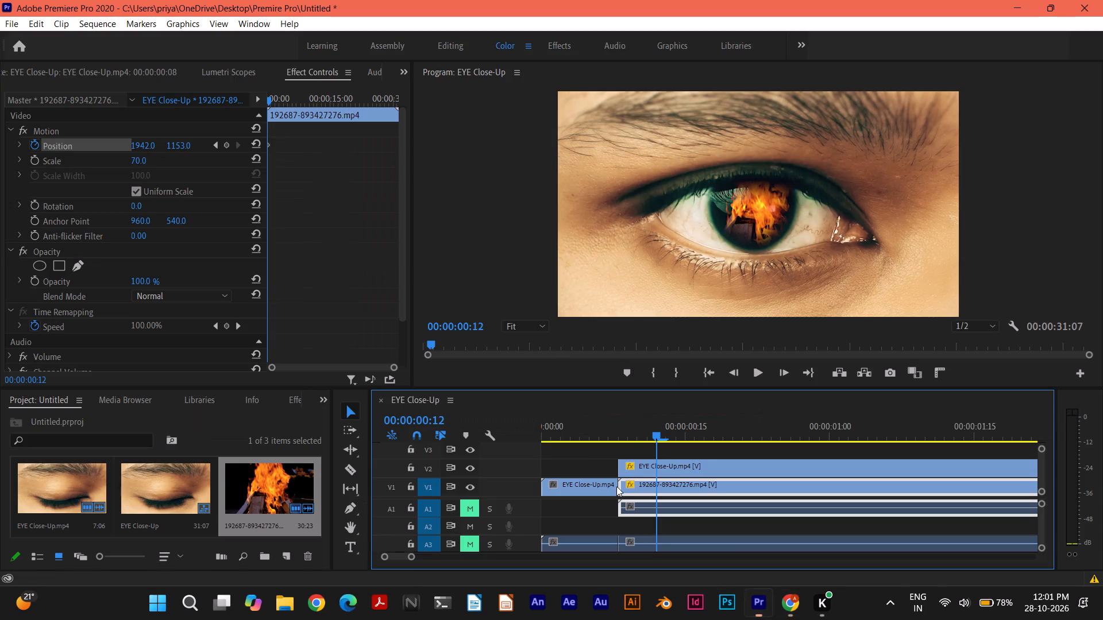
{"action": "left_click_drag", "start_coordinate": [655, 435], "coordinate": [792, 437]}
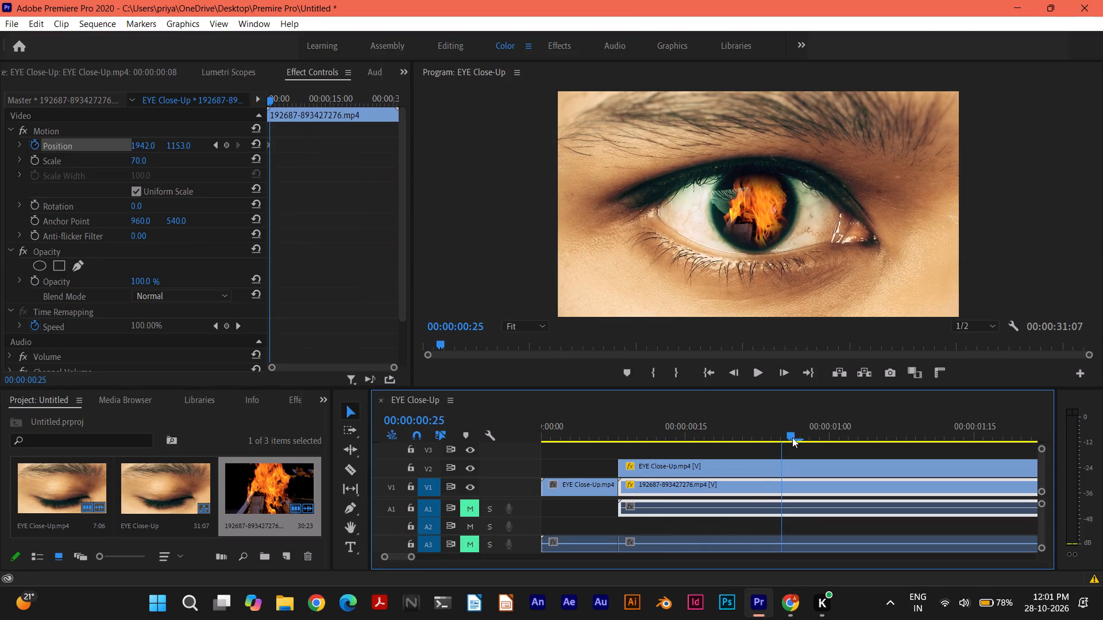
{"action": "left_click_drag", "start_coordinate": [792, 437], "coordinate": [866, 437]}
{"action": "left_click_drag", "start_coordinate": [409, 558], "coordinate": [410, 558]}
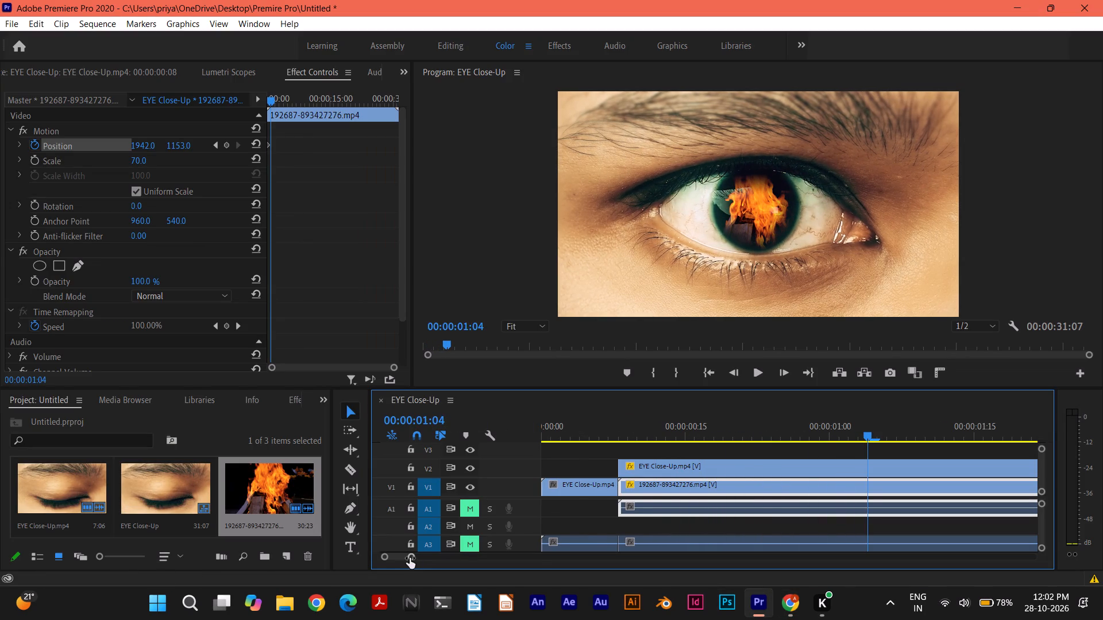
{"action": "left_click_drag", "start_coordinate": [410, 558], "coordinate": [460, 562]}
{"action": "left_click_drag", "start_coordinate": [604, 435], "coordinate": [639, 435]}
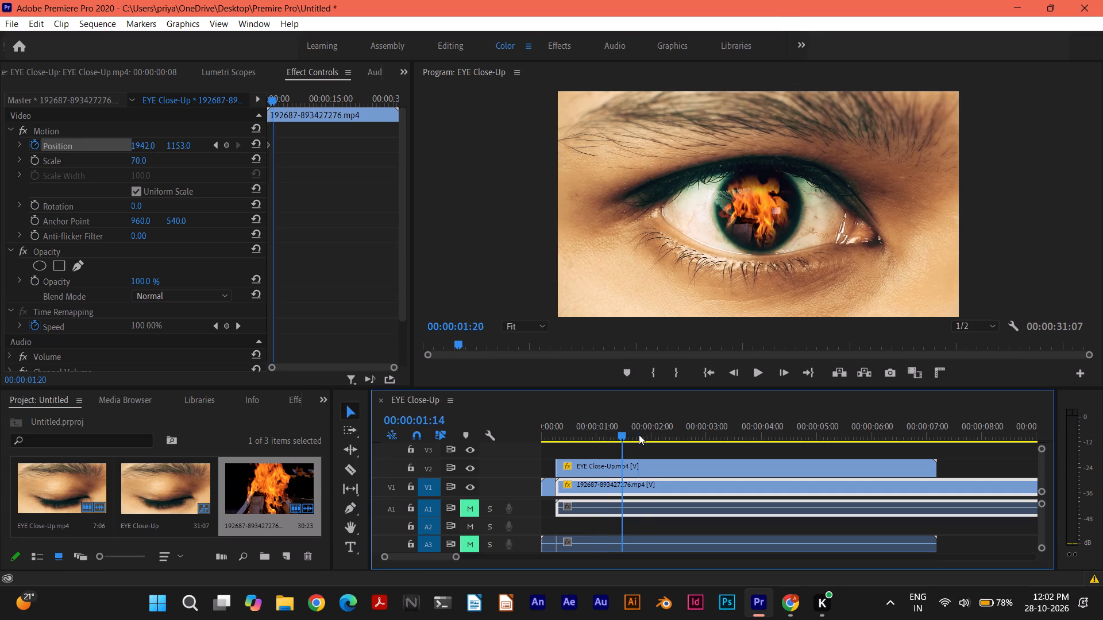
{"action": "left_click_drag", "start_coordinate": [639, 435], "coordinate": [723, 435]}
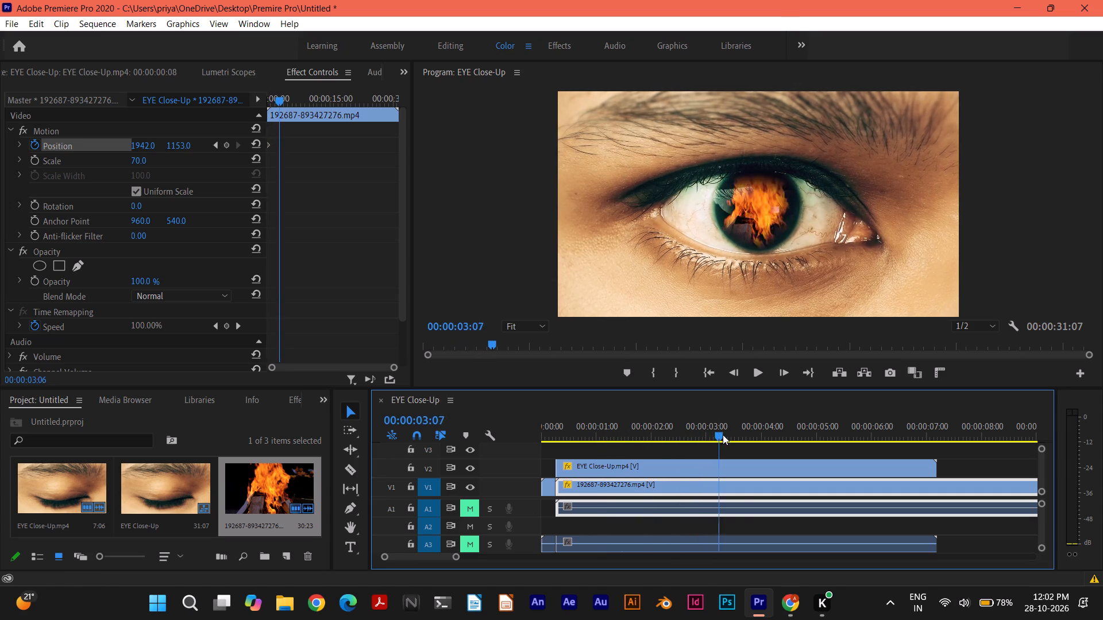
{"action": "left_click_drag", "start_coordinate": [723, 435], "coordinate": [751, 435]}
{"action": "left_click", "coordinate": [790, 607]}
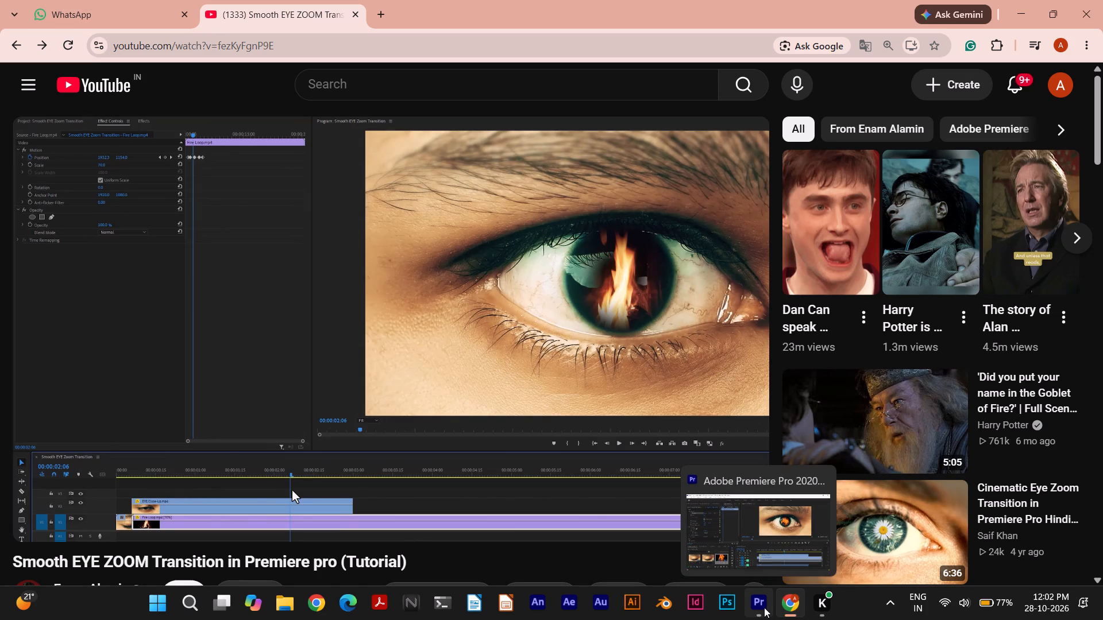
{"action": "left_click", "coordinate": [764, 607]}
{"action": "left_click", "coordinate": [751, 435]}
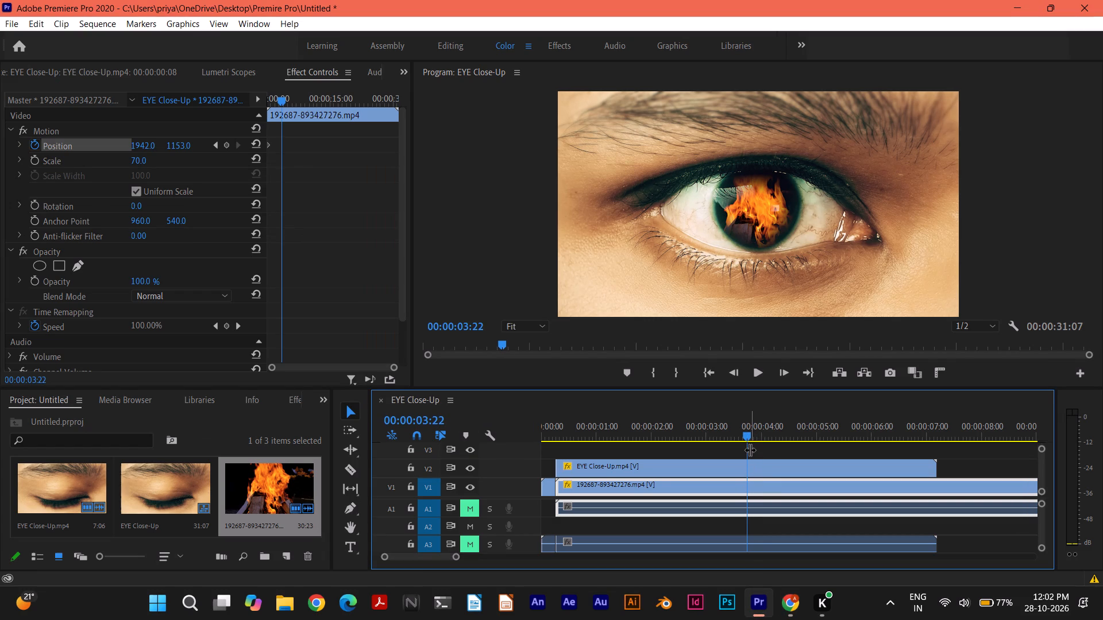
{"action": "key", "text": "ctrl+k"}
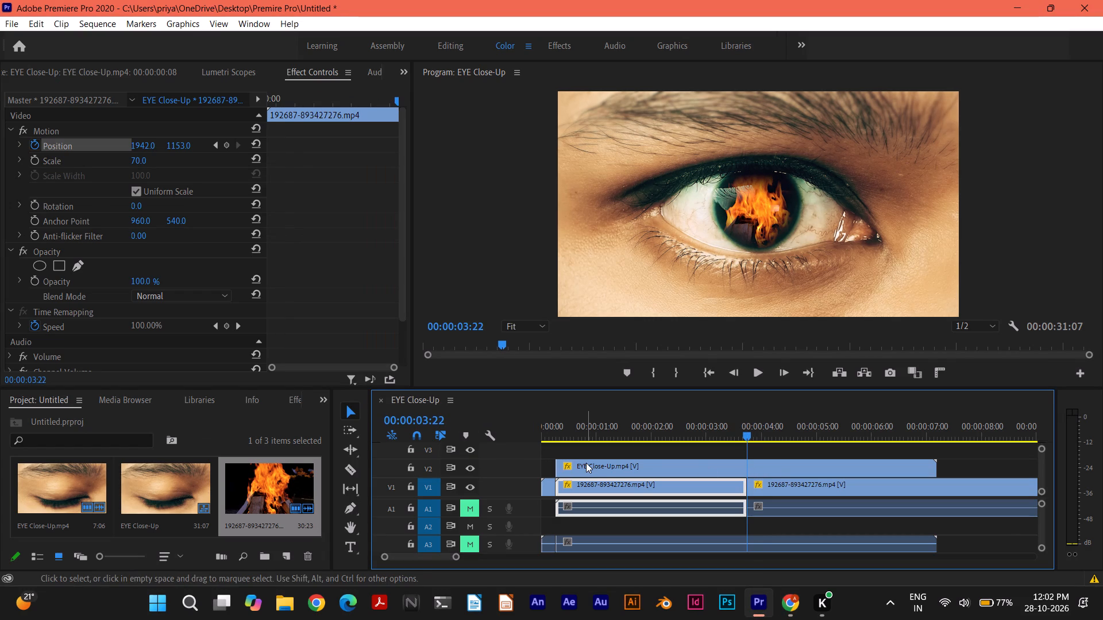
{"action": "key", "text": "ctrl+z"}
{"action": "left_click", "coordinate": [664, 460]}
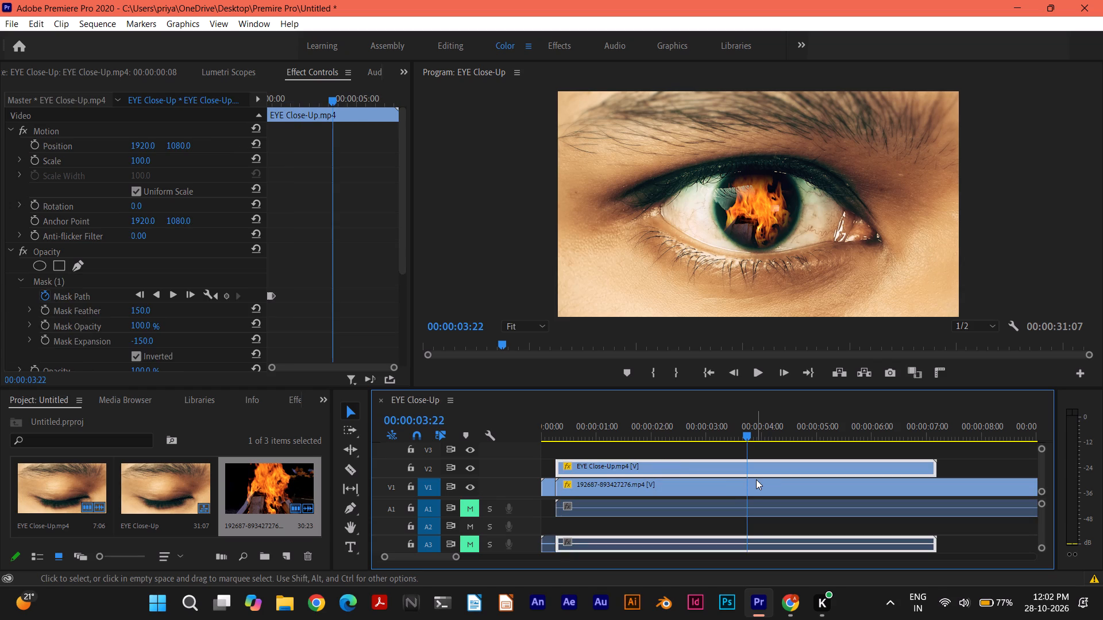
{"action": "key", "text": "ctrl+k"}
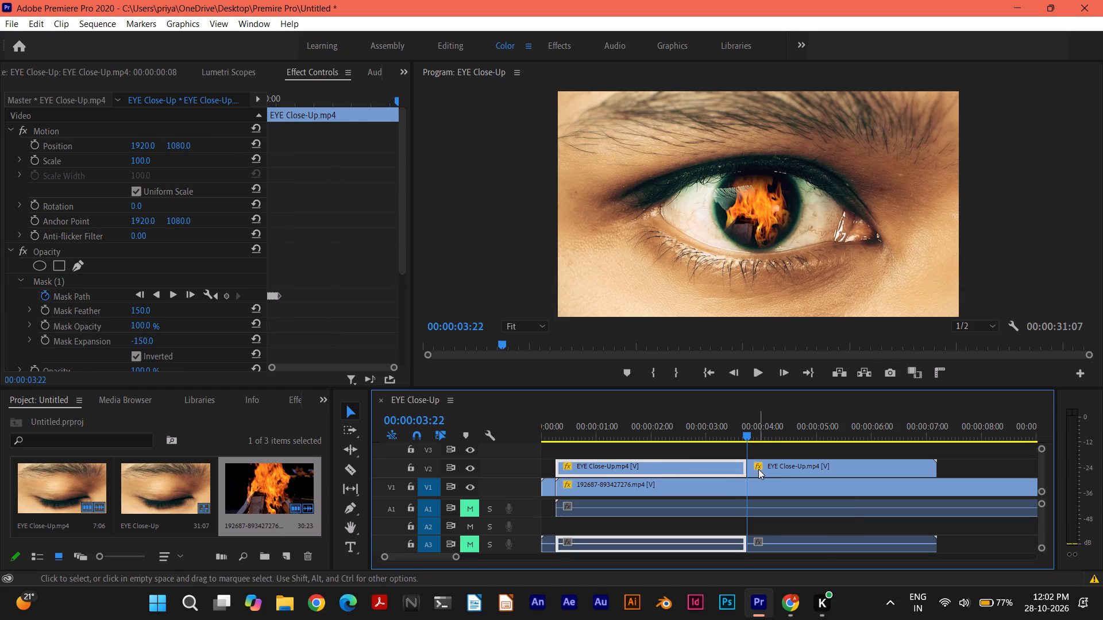
{"action": "left_click", "coordinate": [776, 466]}
{"action": "key", "text": "Delete"}
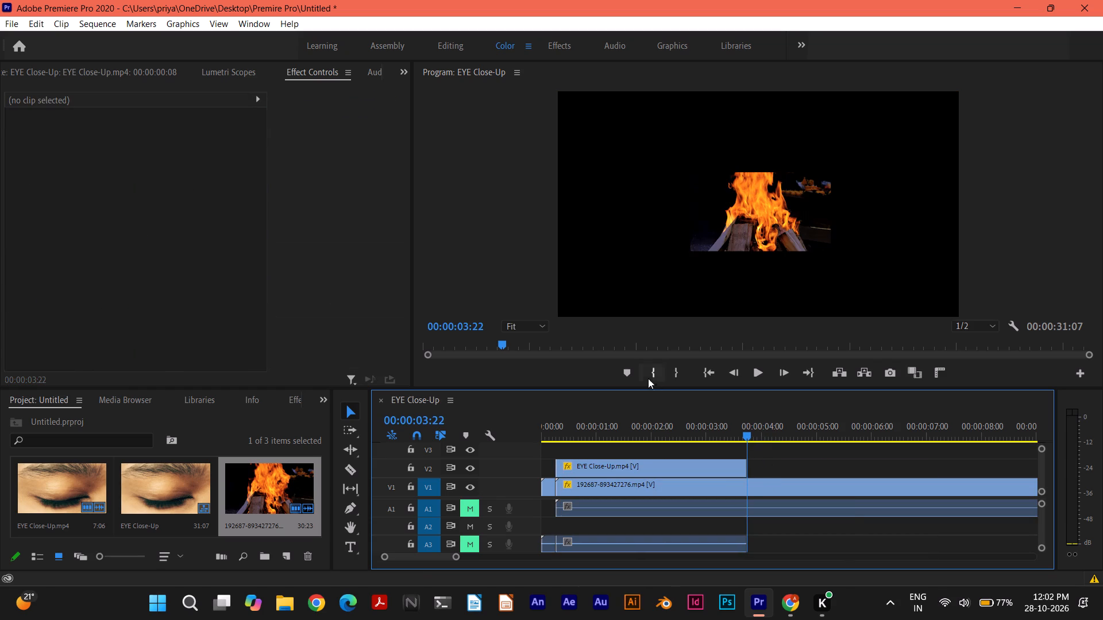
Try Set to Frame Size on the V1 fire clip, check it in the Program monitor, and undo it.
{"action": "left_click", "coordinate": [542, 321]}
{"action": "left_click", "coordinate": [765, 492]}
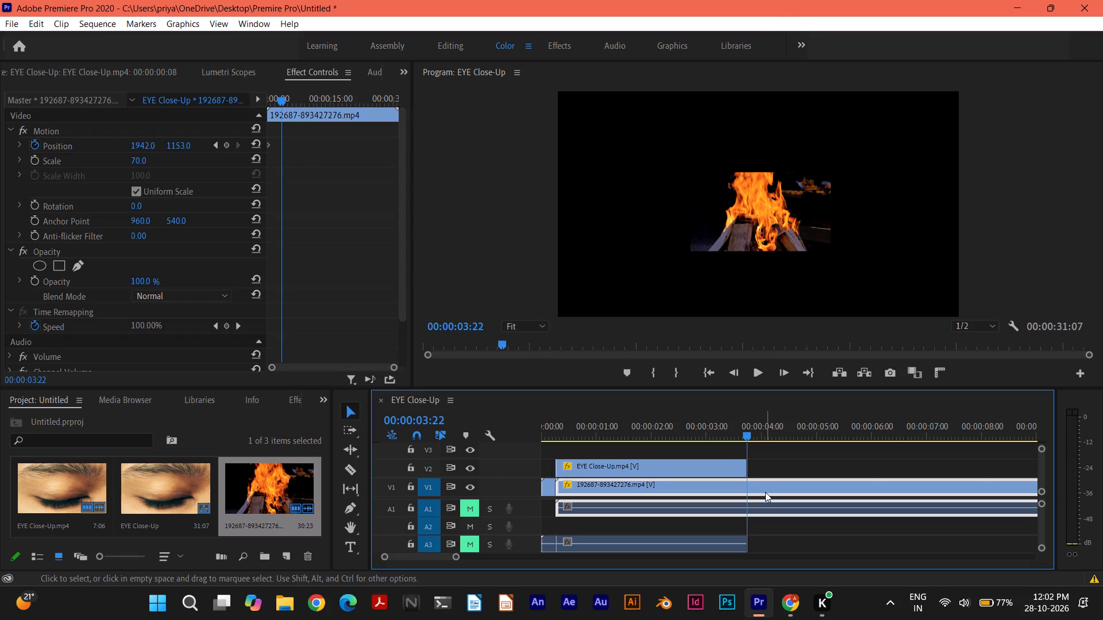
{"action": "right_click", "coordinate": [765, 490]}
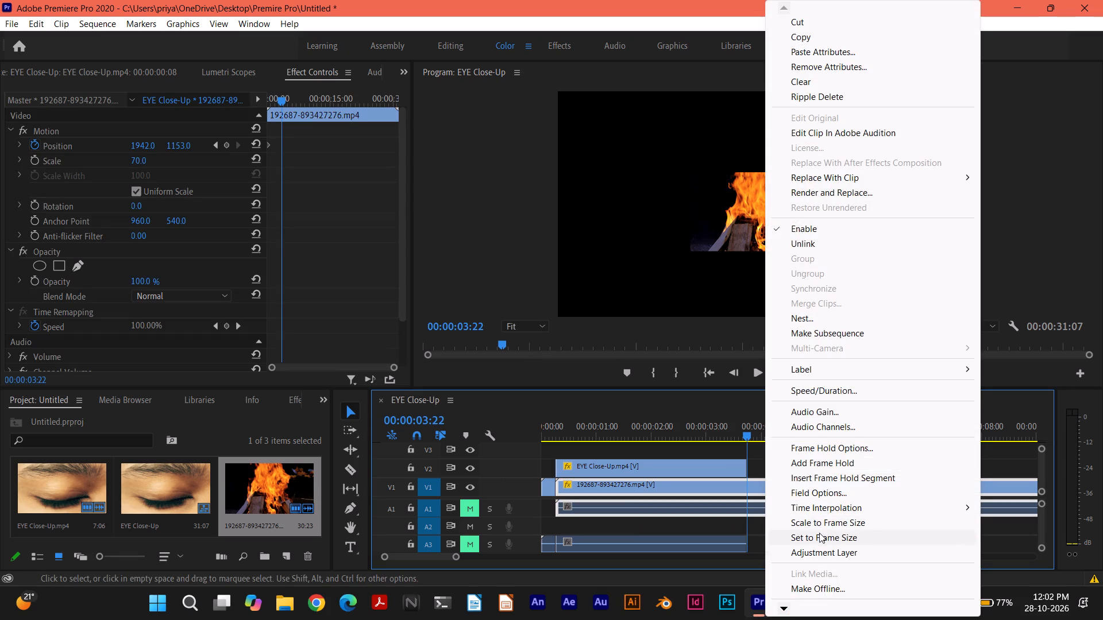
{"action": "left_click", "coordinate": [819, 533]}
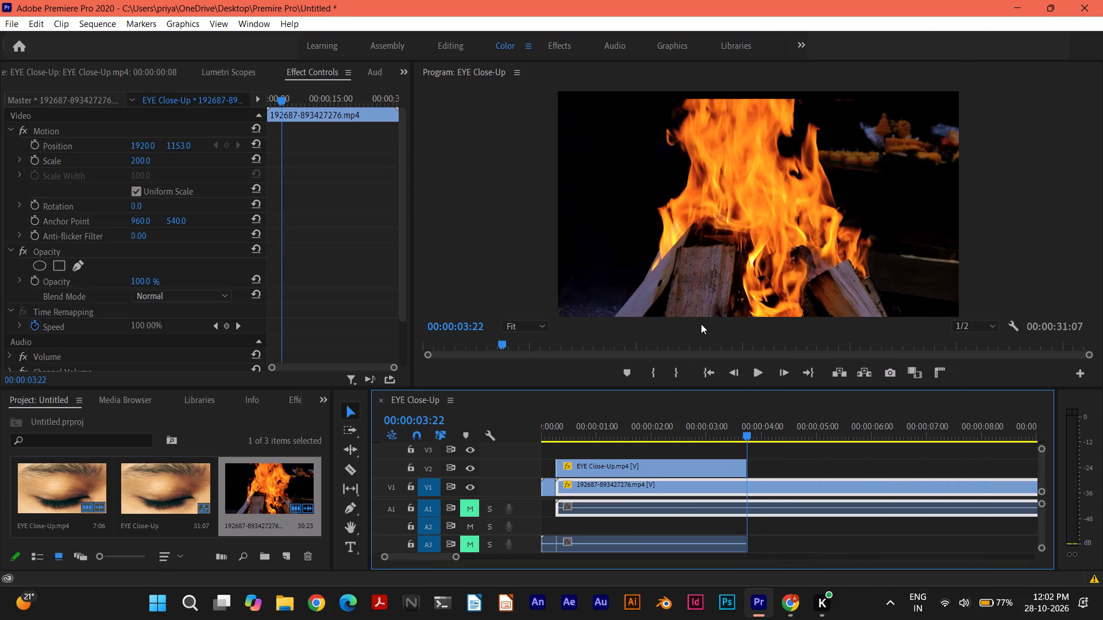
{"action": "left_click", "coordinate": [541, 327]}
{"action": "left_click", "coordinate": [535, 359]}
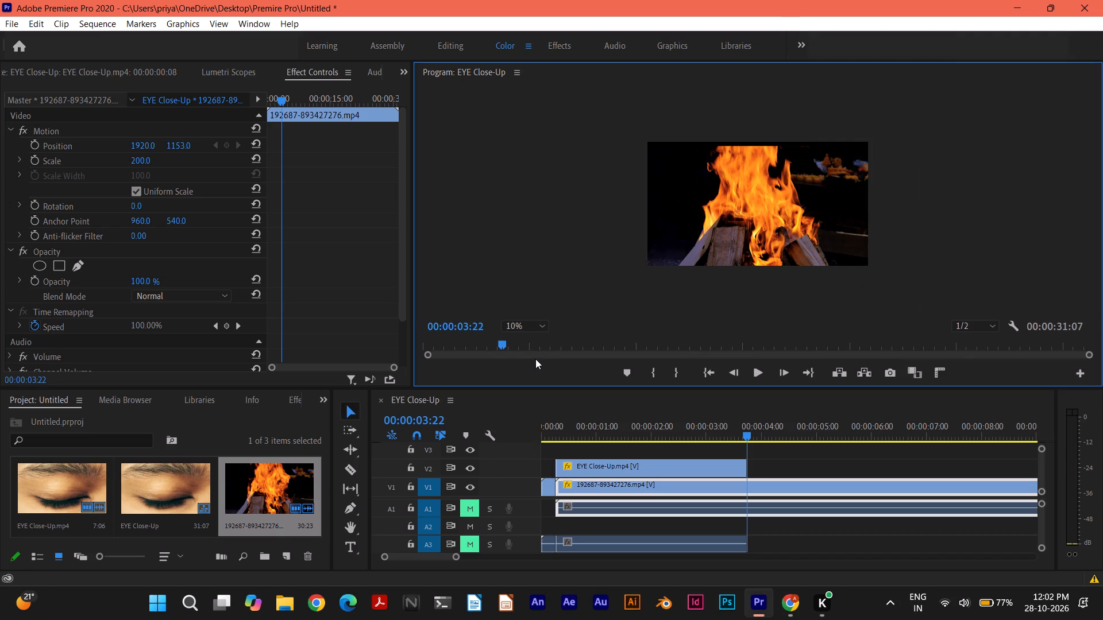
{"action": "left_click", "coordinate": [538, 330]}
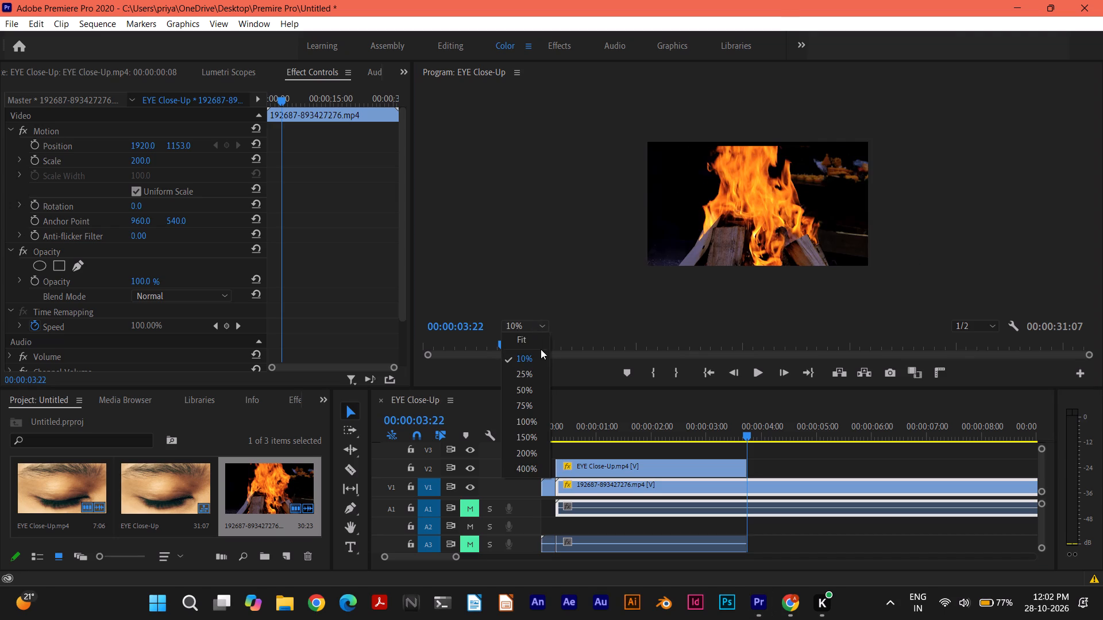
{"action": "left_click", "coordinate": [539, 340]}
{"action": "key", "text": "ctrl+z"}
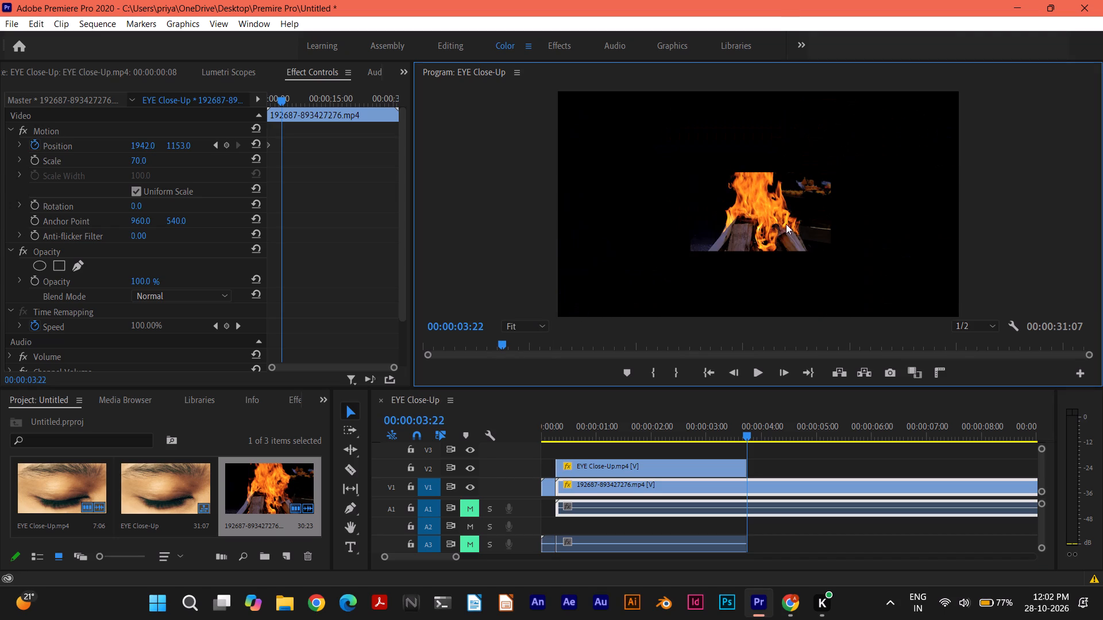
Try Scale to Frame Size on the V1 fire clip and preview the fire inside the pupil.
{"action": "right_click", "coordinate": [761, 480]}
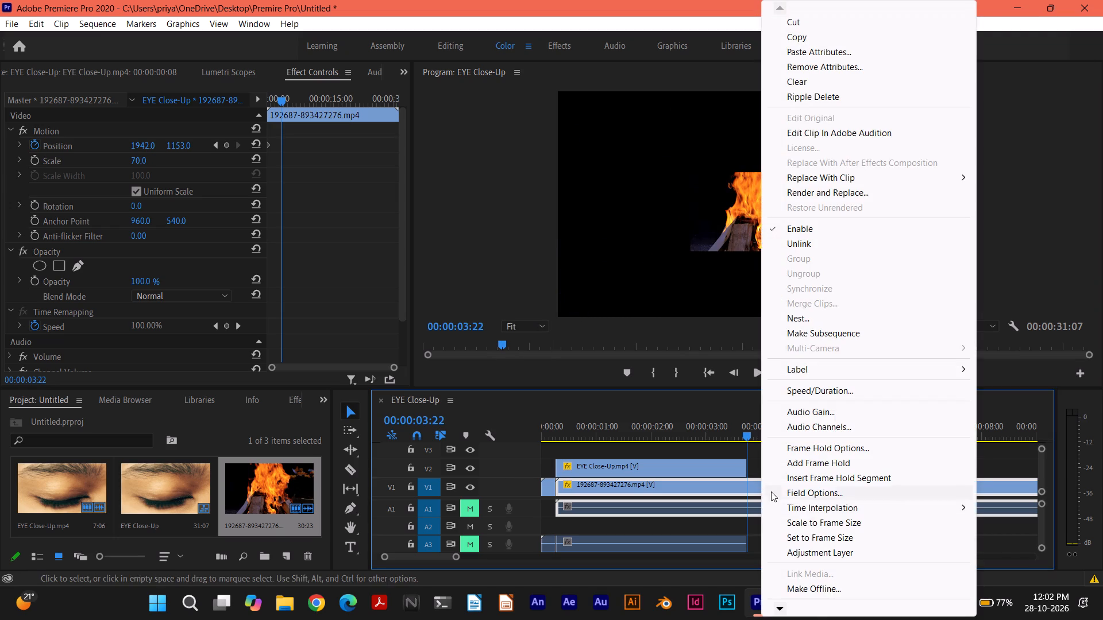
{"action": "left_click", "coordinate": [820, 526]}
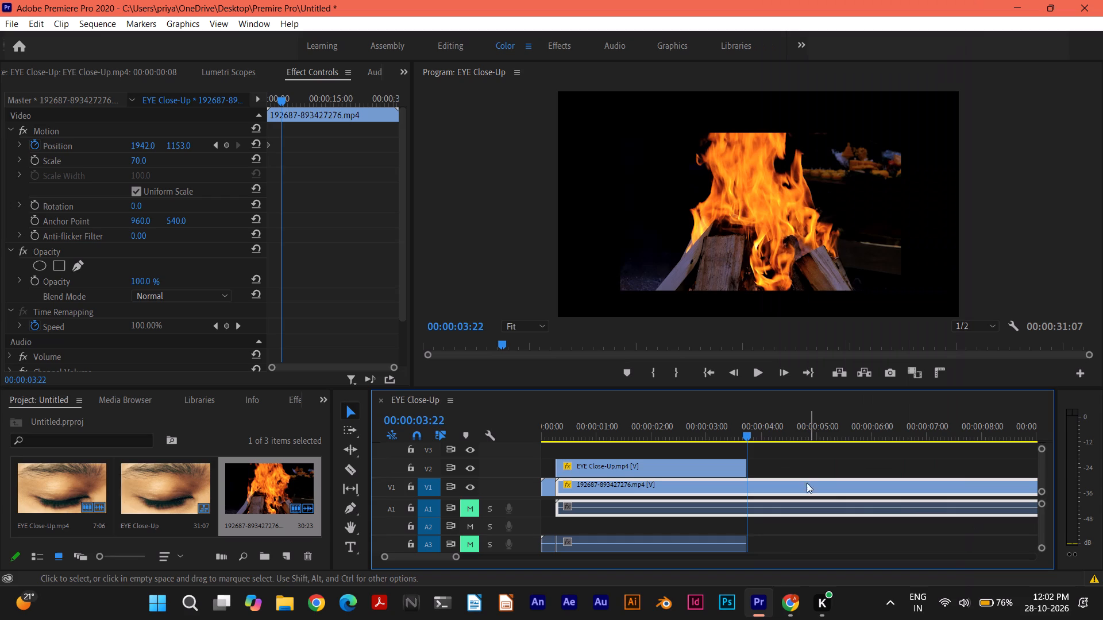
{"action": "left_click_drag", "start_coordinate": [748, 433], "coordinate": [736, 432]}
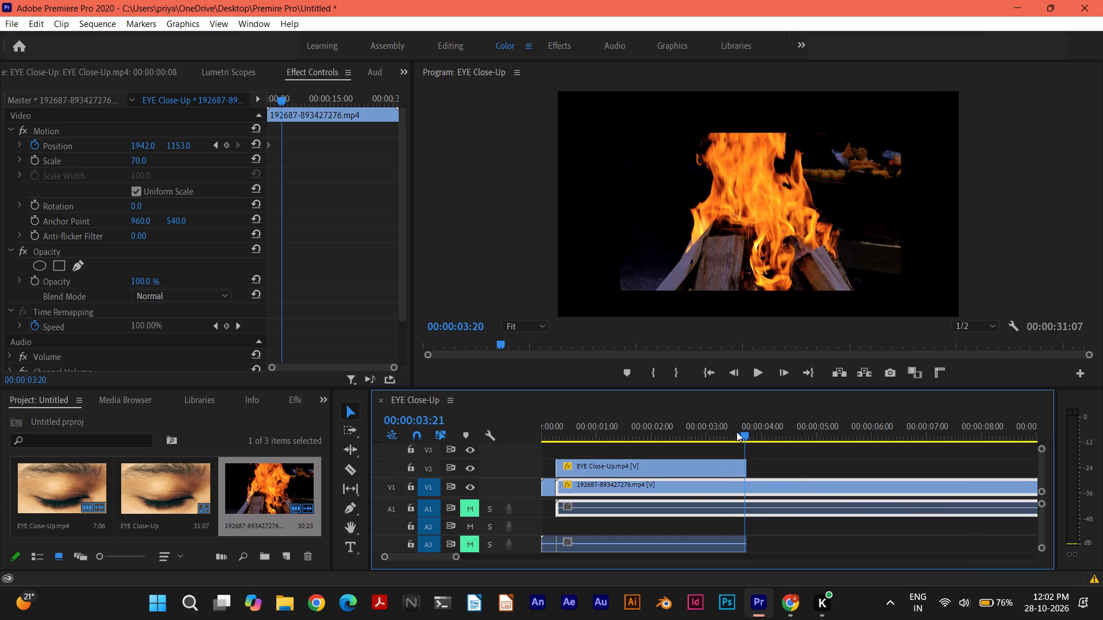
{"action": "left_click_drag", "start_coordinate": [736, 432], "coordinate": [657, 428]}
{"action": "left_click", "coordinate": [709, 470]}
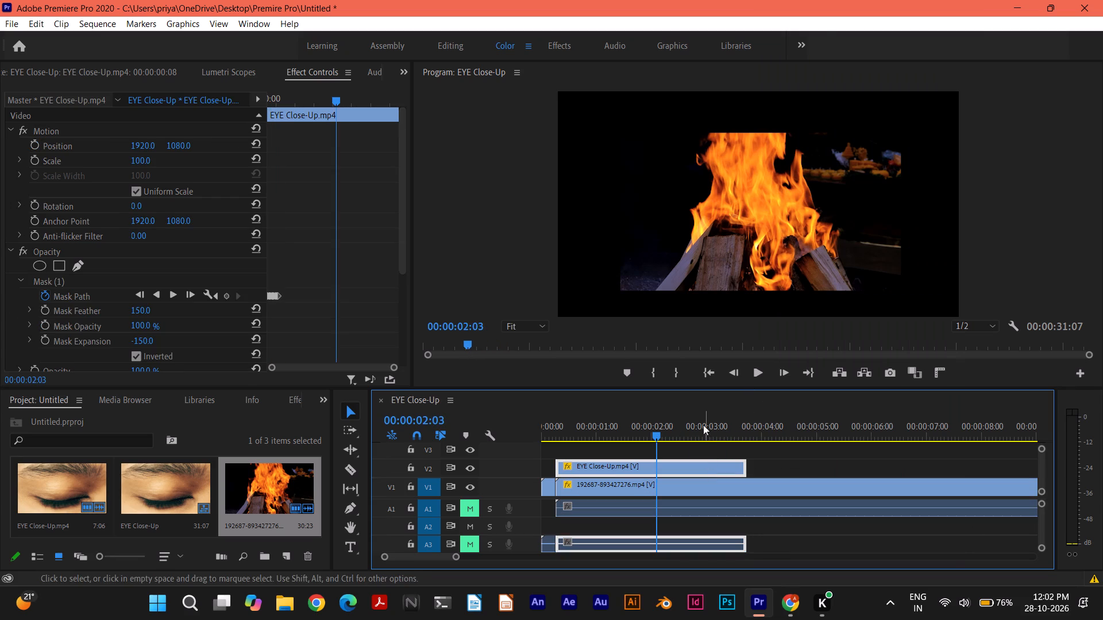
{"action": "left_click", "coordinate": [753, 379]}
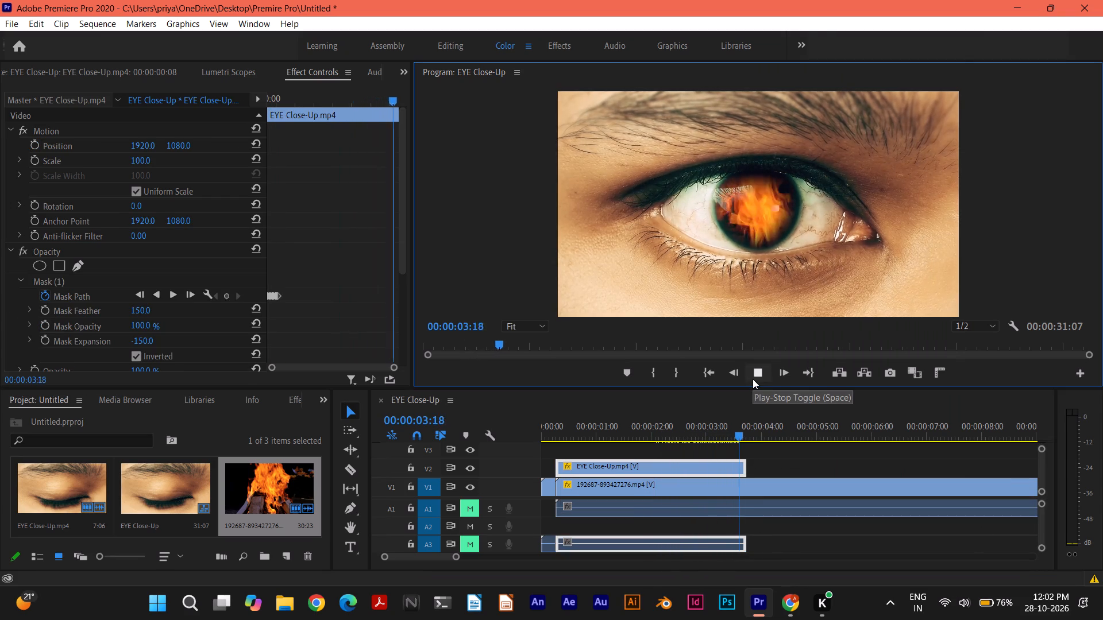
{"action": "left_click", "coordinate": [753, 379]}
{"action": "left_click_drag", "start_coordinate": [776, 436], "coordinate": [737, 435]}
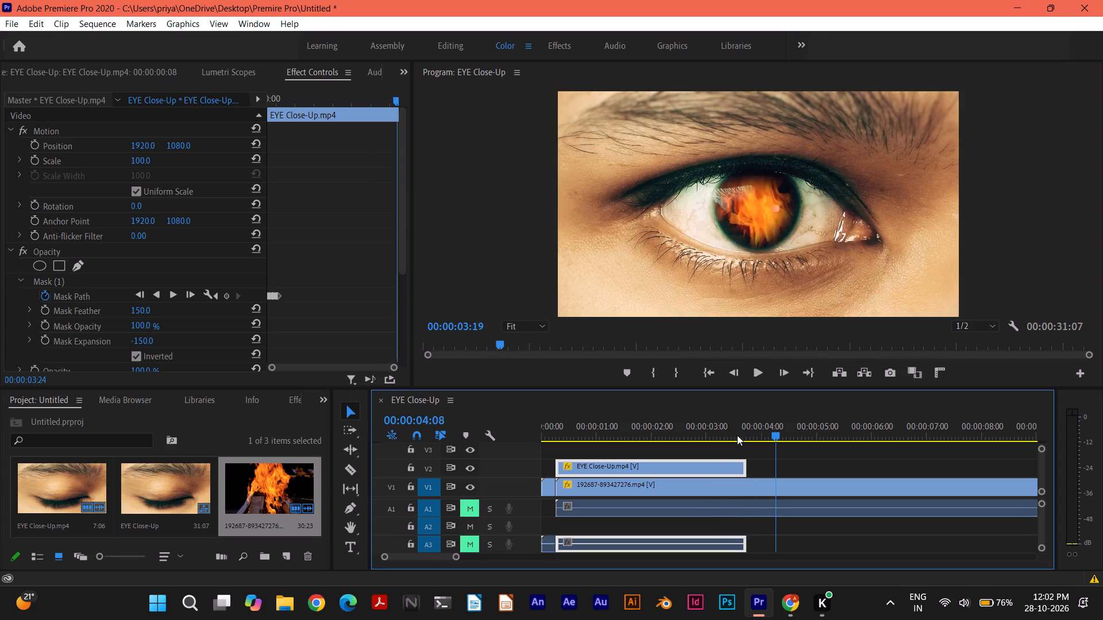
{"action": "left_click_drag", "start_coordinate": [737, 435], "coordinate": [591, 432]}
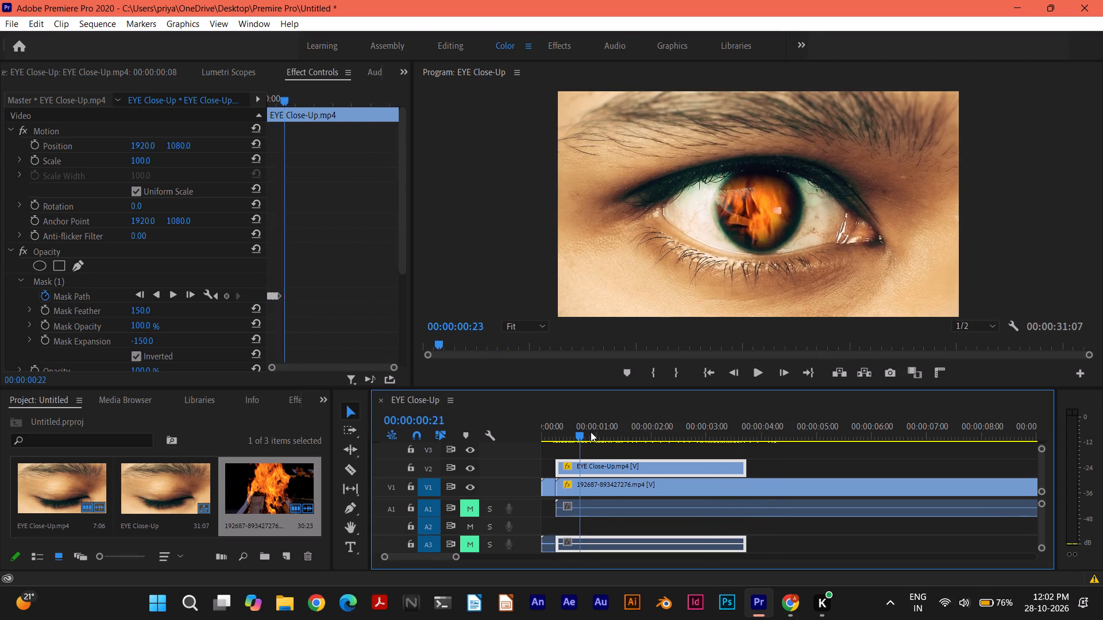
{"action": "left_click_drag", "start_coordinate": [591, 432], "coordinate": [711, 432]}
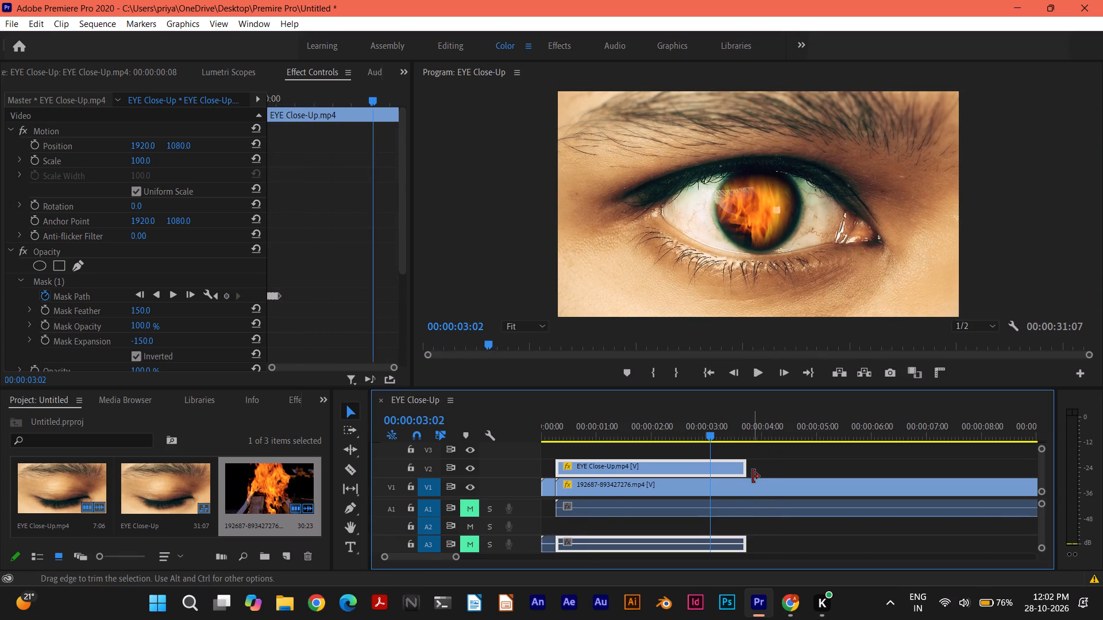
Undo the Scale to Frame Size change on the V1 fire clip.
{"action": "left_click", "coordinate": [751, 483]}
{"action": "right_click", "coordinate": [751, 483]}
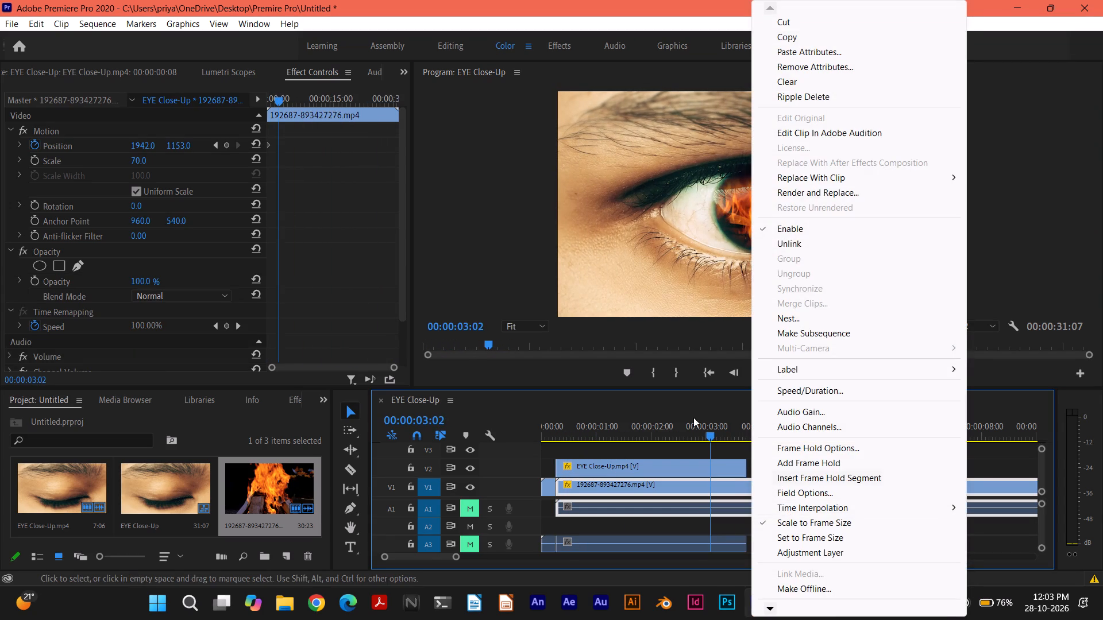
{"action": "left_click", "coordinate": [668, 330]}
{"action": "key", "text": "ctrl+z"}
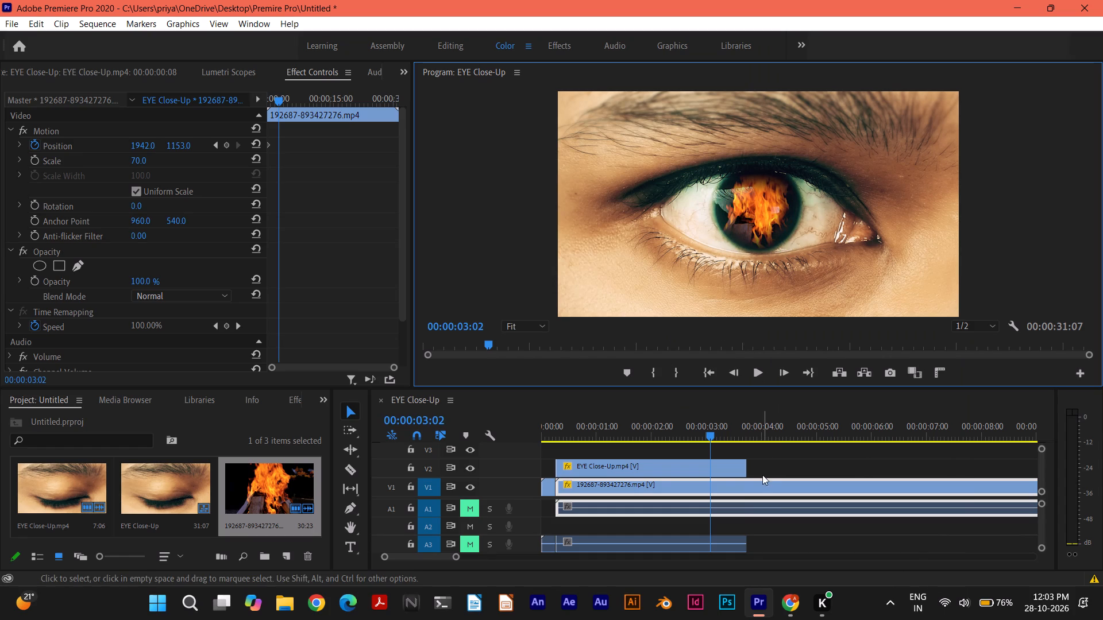
Rewatch the start of the zoom effect section in the Chrome tutorial, where the eye clip has been cut.
{"action": "left_click", "coordinate": [795, 605]}
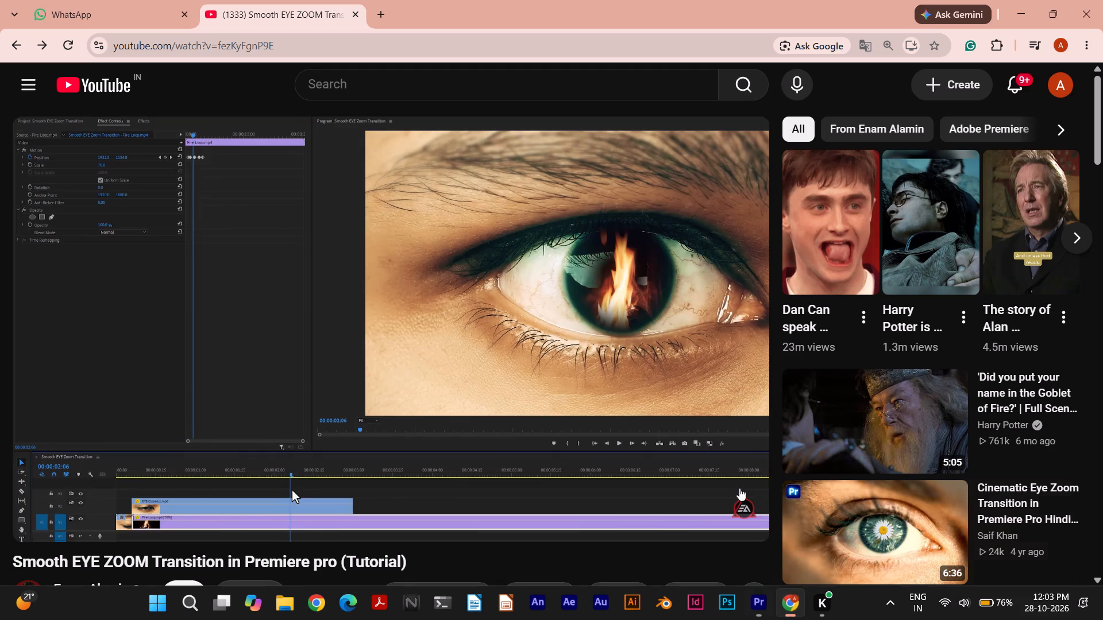
{"action": "left_click", "coordinate": [604, 358]}
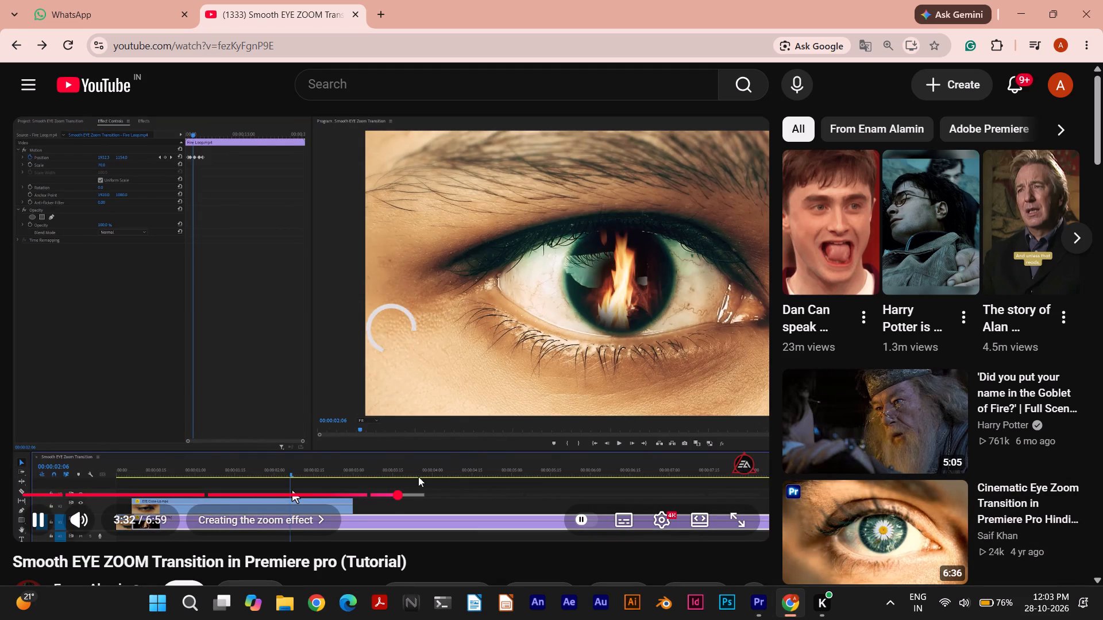
{"action": "left_click", "coordinate": [387, 494]}
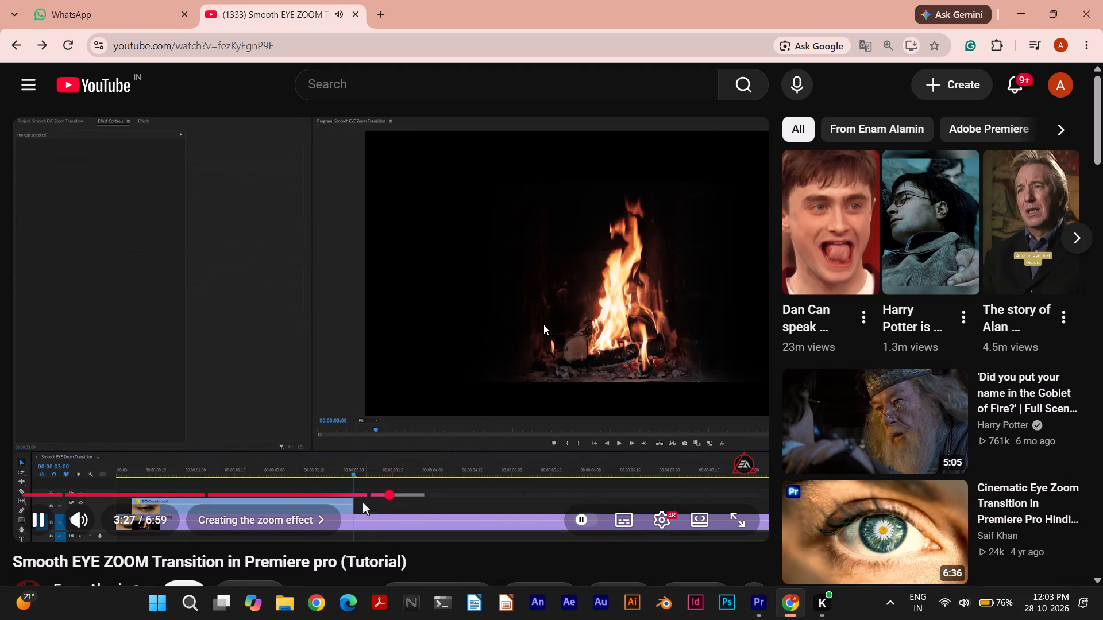
{"action": "left_click", "coordinate": [543, 324]}
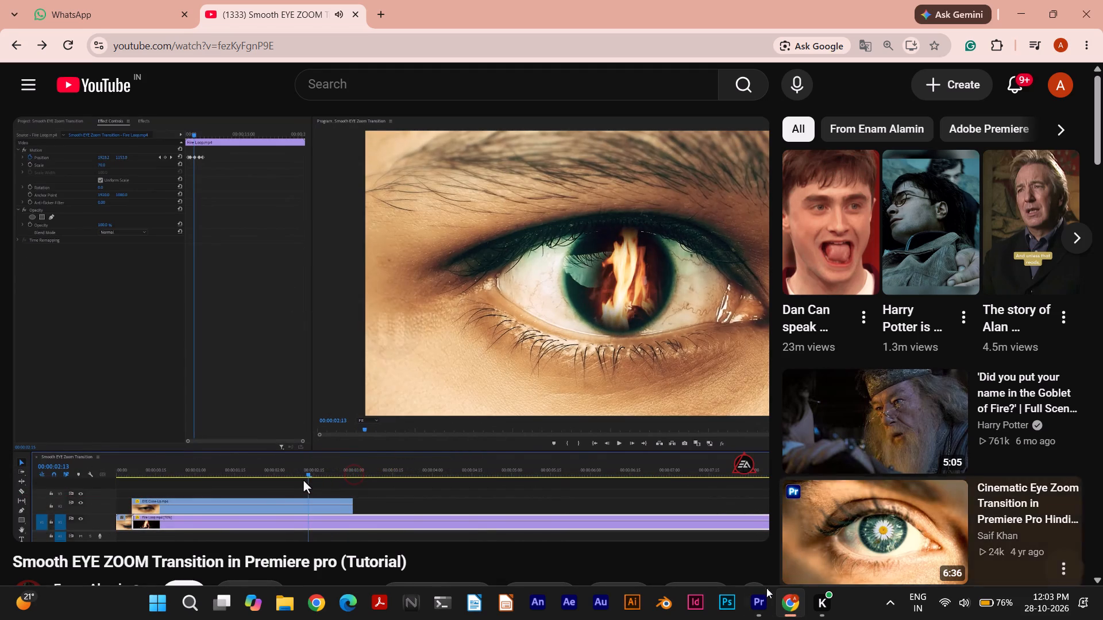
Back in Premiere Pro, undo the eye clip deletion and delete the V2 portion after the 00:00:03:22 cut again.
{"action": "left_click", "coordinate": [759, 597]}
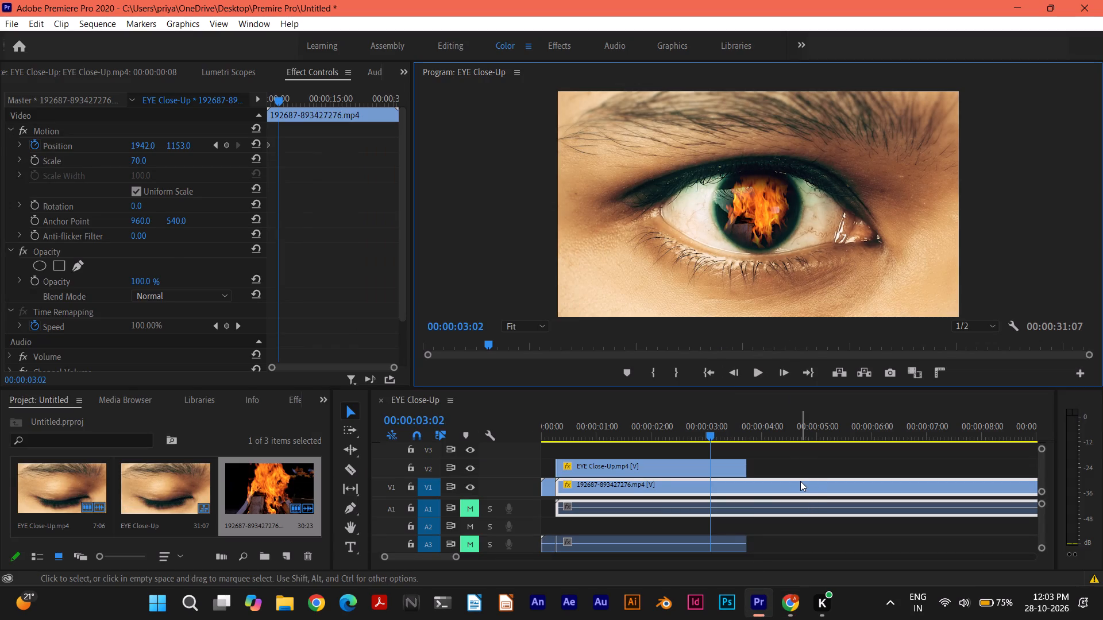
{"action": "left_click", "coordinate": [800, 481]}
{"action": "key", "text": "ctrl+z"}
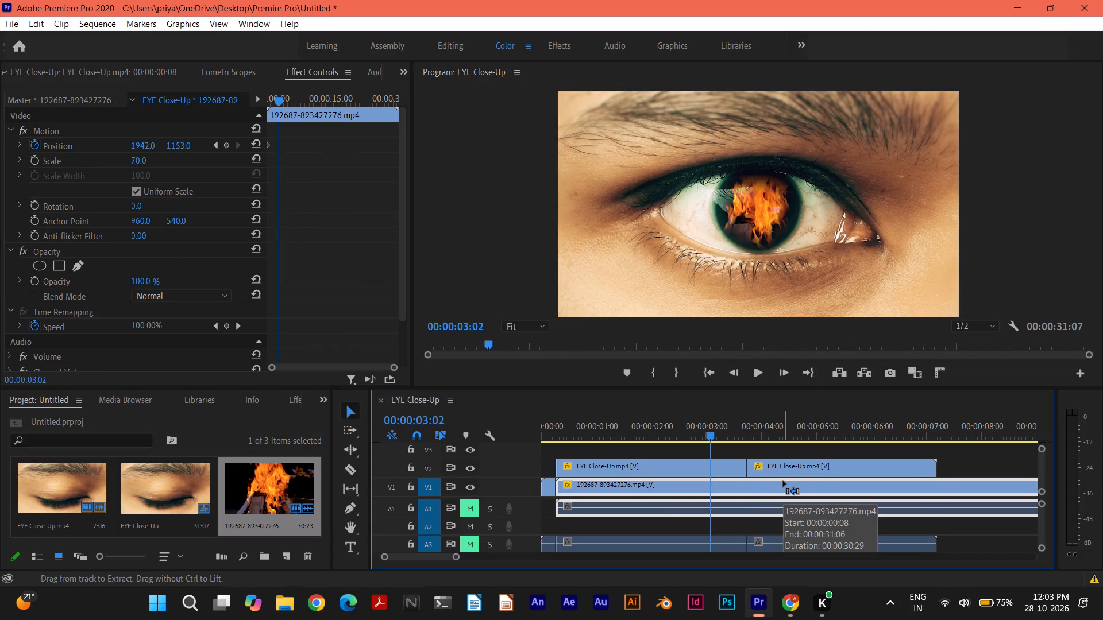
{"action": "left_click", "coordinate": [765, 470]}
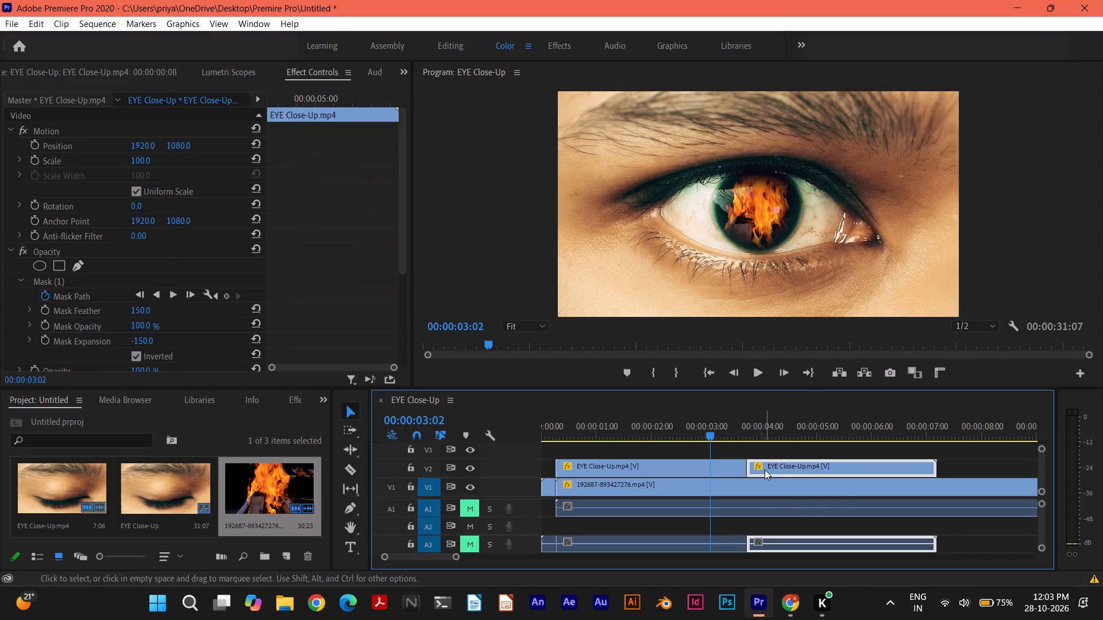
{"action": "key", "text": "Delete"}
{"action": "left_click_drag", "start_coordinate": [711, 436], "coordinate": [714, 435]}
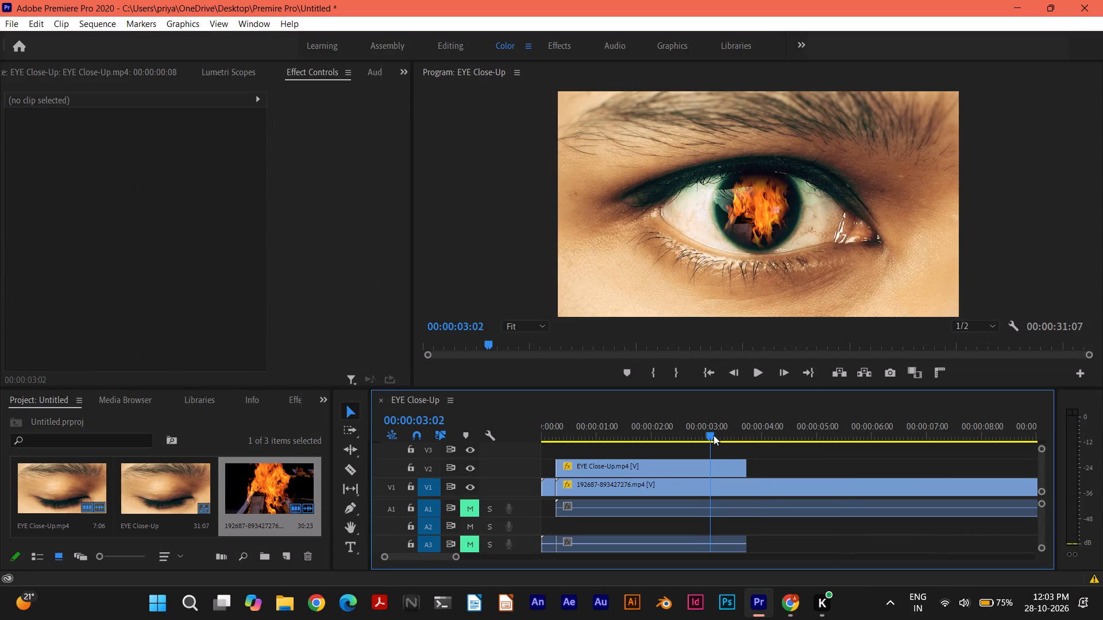
Scrub the sequence across the end of the V2 eye clip to check the cut to the fire footage.
{"action": "left_click_drag", "start_coordinate": [714, 435], "coordinate": [718, 435]}
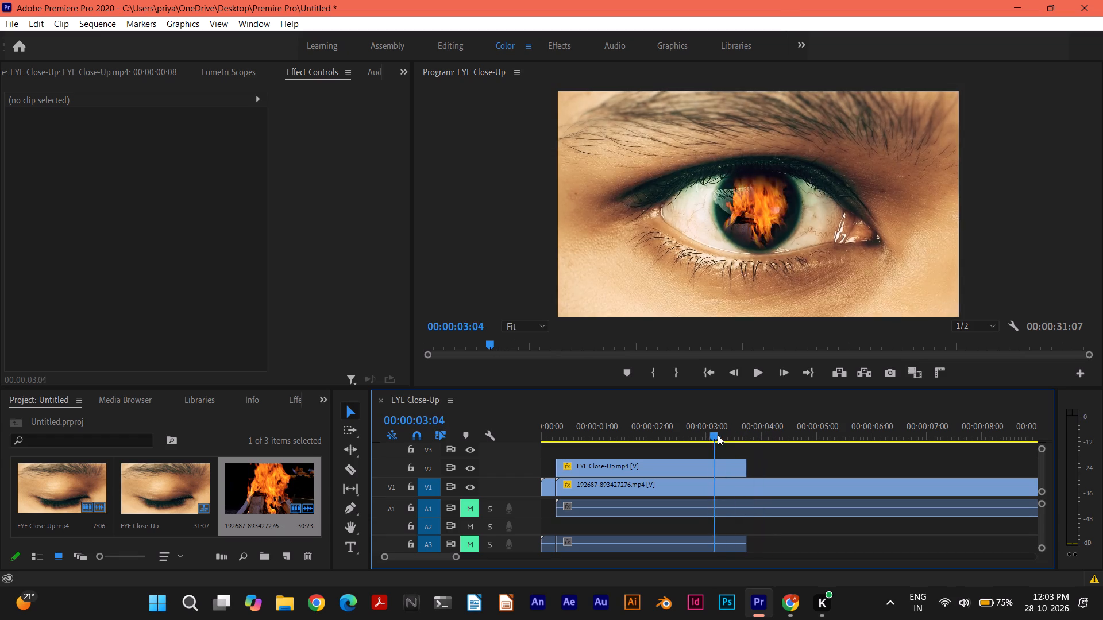
{"action": "left_click_drag", "start_coordinate": [718, 435], "coordinate": [750, 435]}
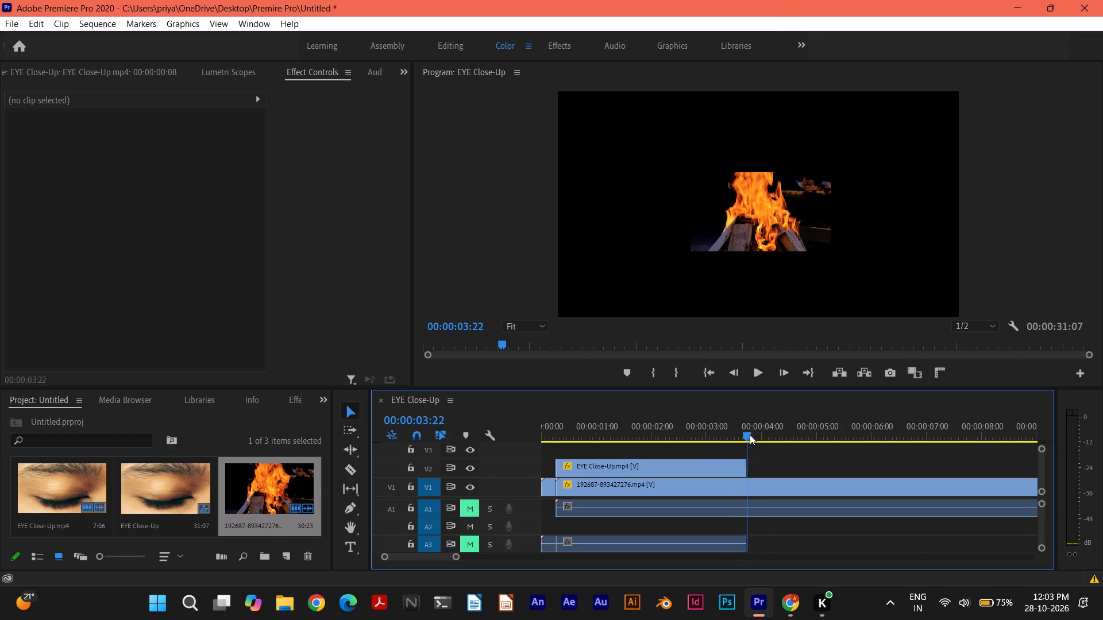
{"action": "left_click_drag", "start_coordinate": [750, 435], "coordinate": [747, 441]}
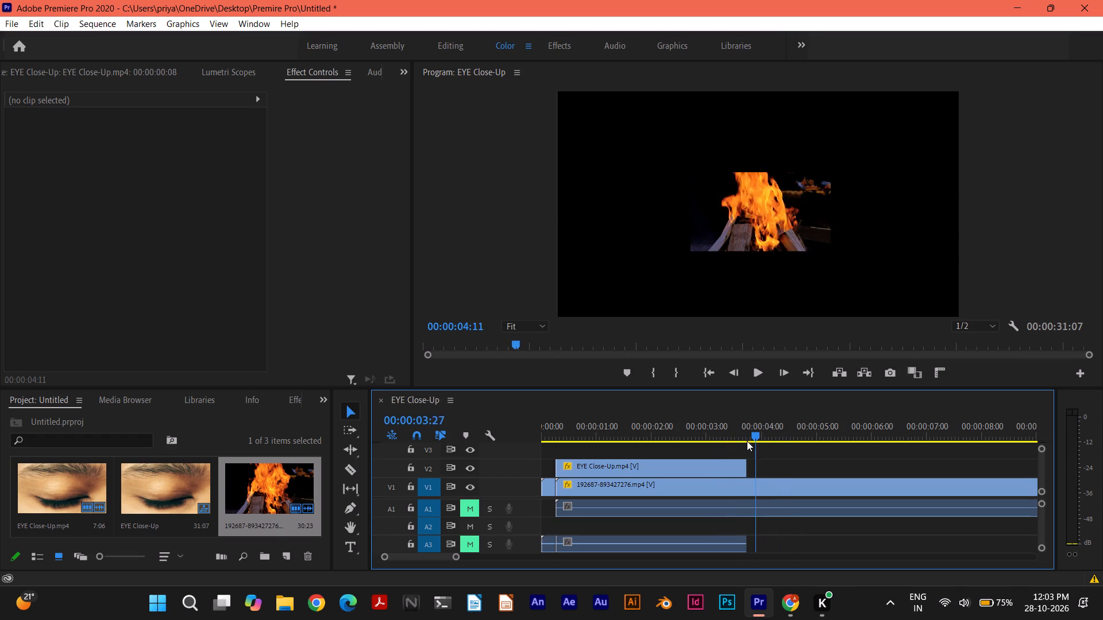
{"action": "left_click_drag", "start_coordinate": [747, 441], "coordinate": [721, 441]}
Switch to the Chrome tutorial and watch the next part of the zoom effect section, pausing at 3:37.
{"action": "left_click", "coordinate": [786, 599]}
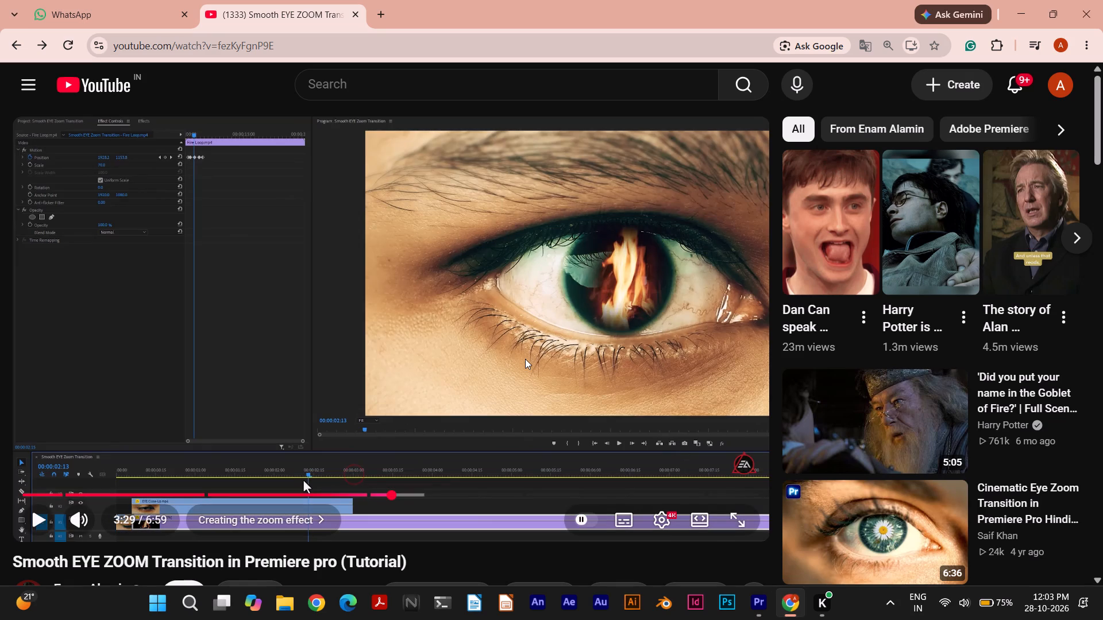
{"action": "left_click", "coordinate": [525, 359]}
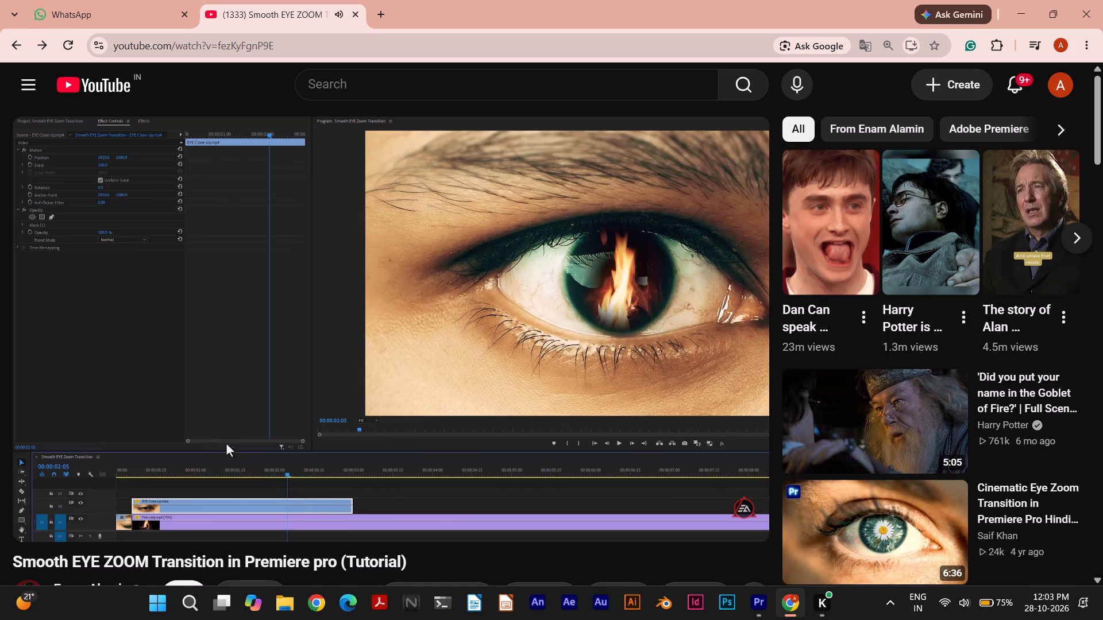
{"action": "left_click", "coordinate": [525, 359]}
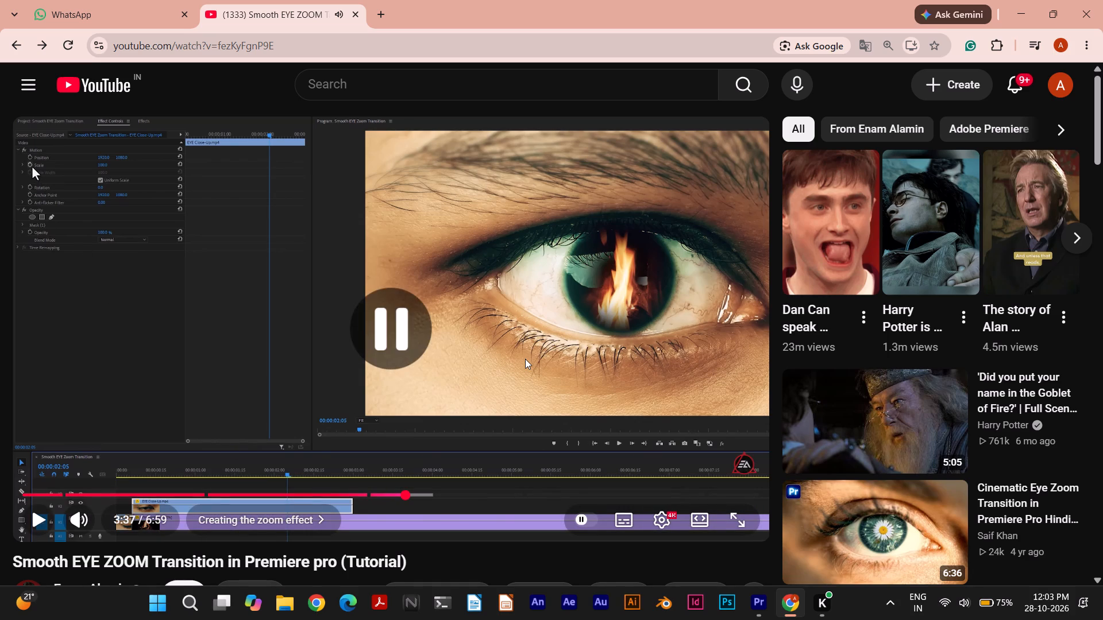
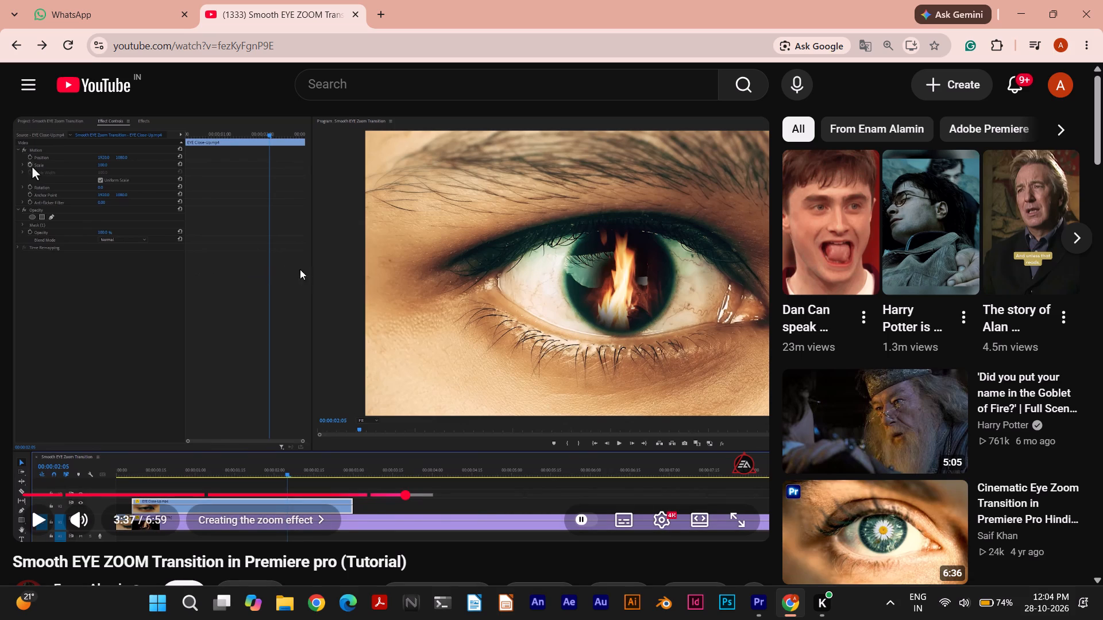
Rewatch the Scale keyframing part of the tutorial from 3:32, pausing at 3:42.
{"action": "key", "text": "Left"}
{"action": "left_click", "coordinate": [378, 271]}
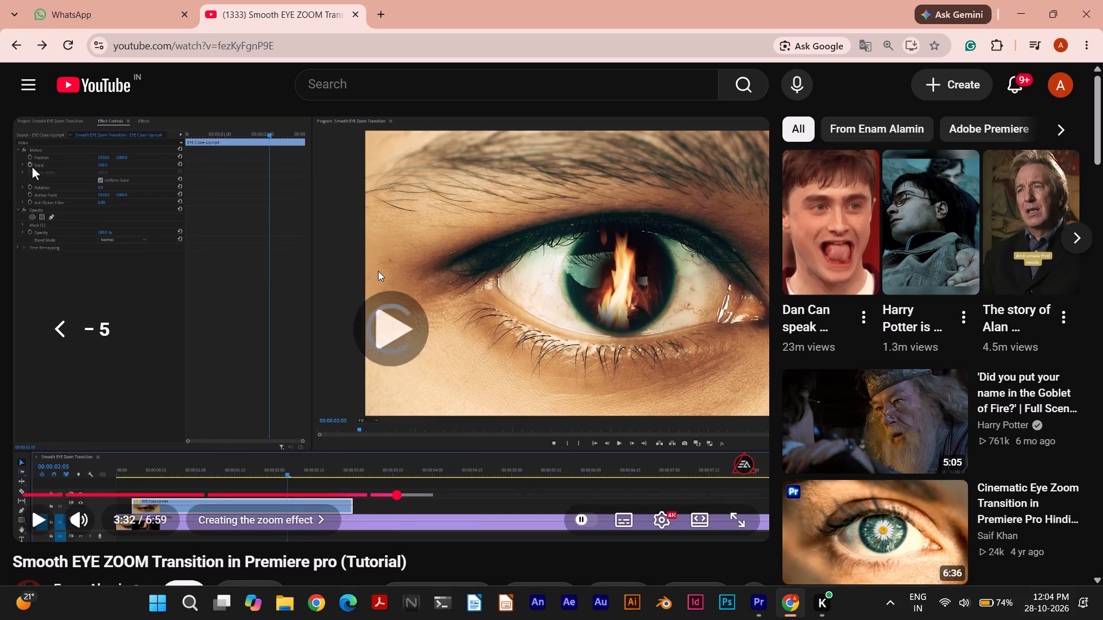
{"action": "left_click", "coordinate": [405, 273]}
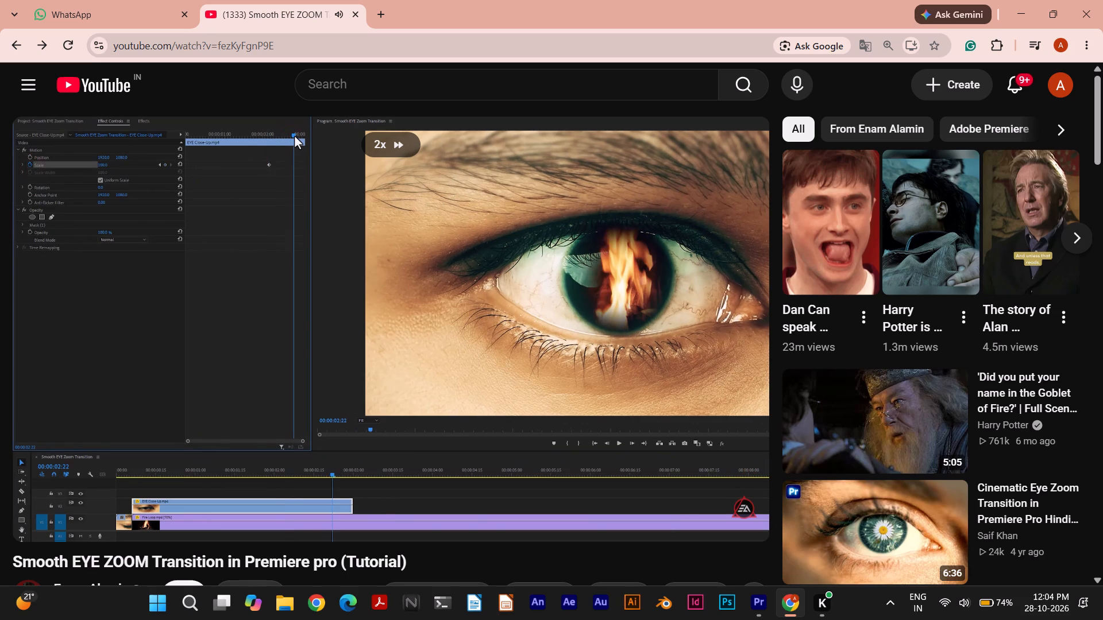
{"action": "left_click", "coordinate": [405, 273]}
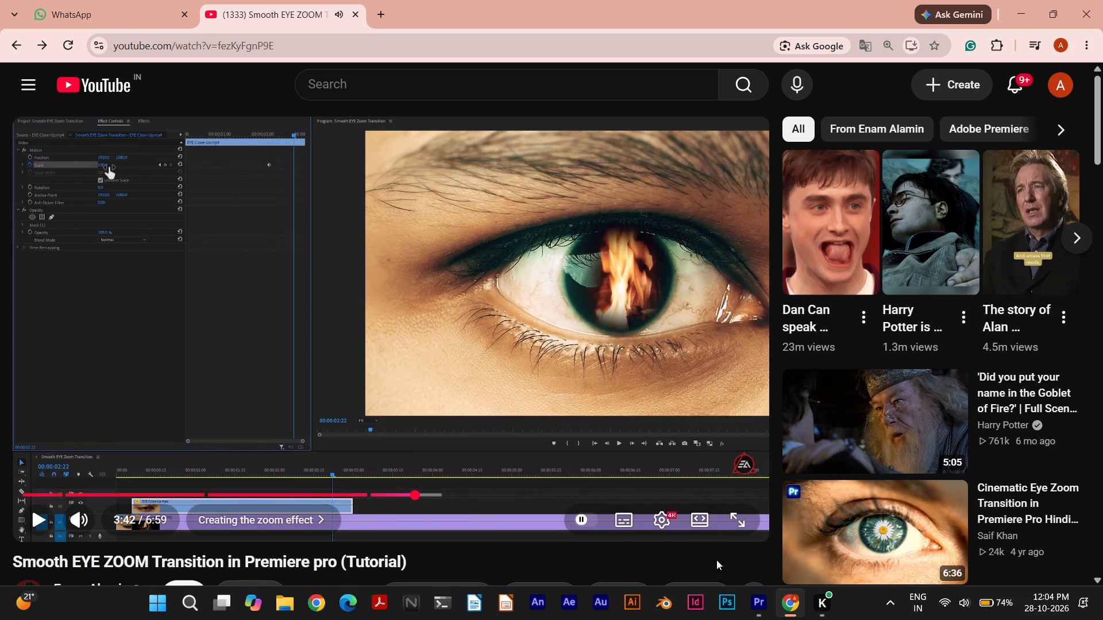
In Premiere Pro, move the playhead to 00:00:03:17, shortly before the end of the V2 eye clip.
{"action": "left_click", "coordinate": [755, 609]}
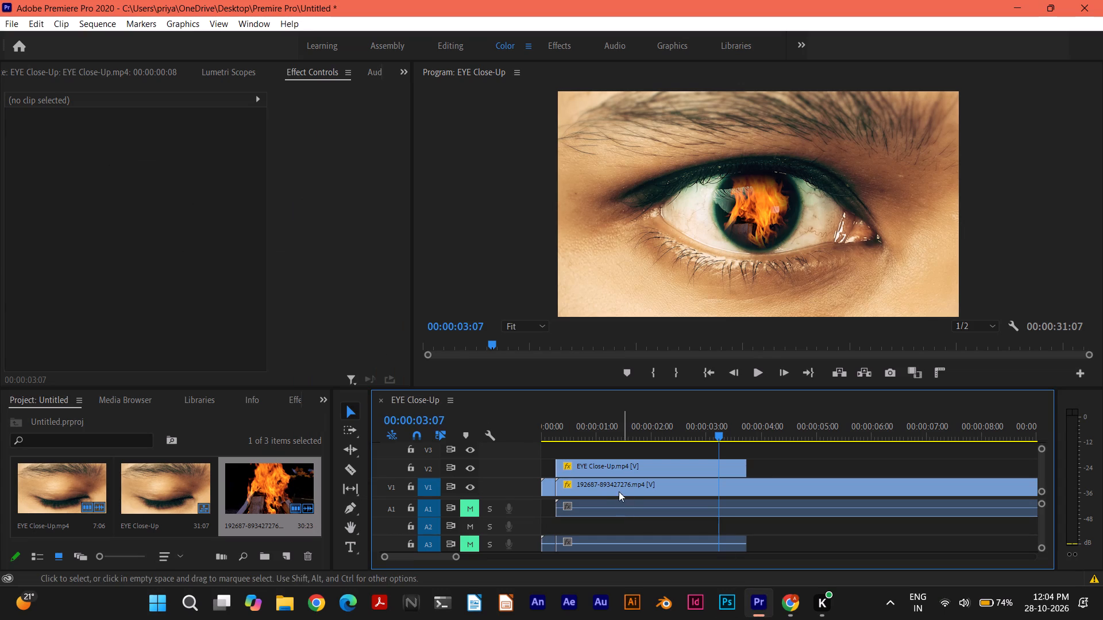
{"action": "left_click", "coordinate": [619, 489]}
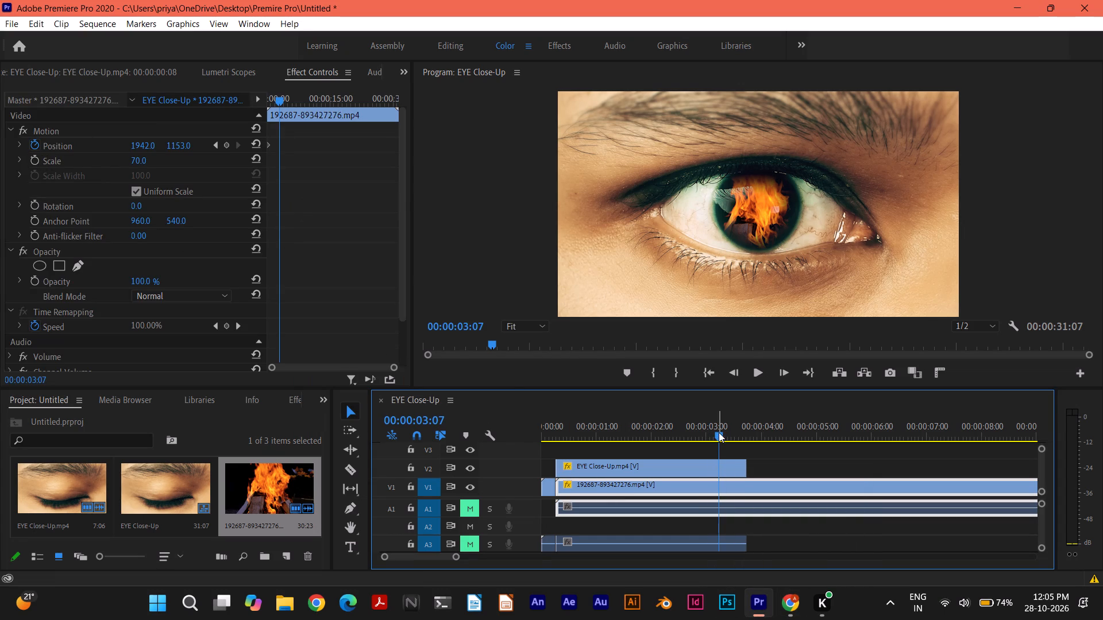
{"action": "left_click_drag", "start_coordinate": [719, 432], "coordinate": [741, 432]}
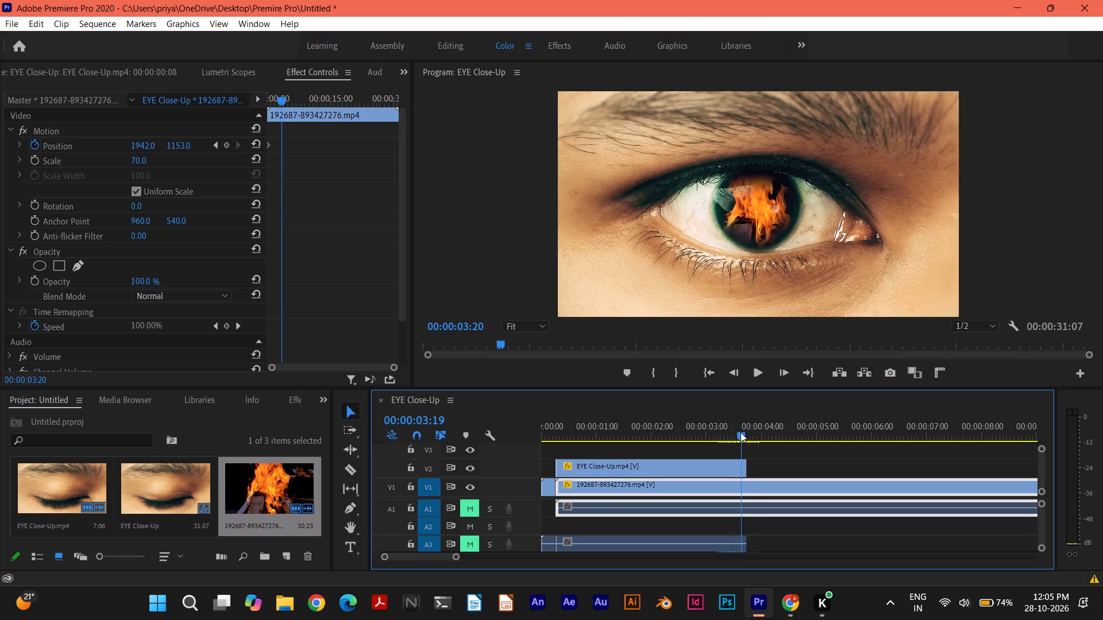
{"action": "left_click_drag", "start_coordinate": [741, 432], "coordinate": [738, 433]}
In the Chrome tutorial, go back to 3:26 and rewatch how the eye clip is selected for Scale keyframing.
{"action": "left_click", "coordinate": [795, 605]}
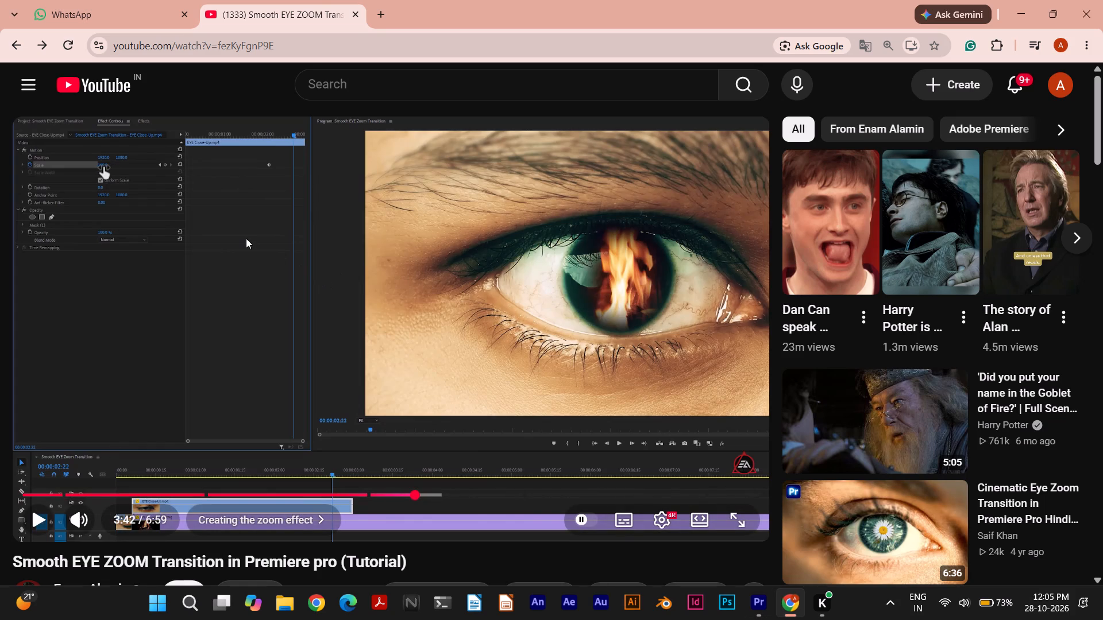
{"action": "left_click", "coordinate": [388, 497]}
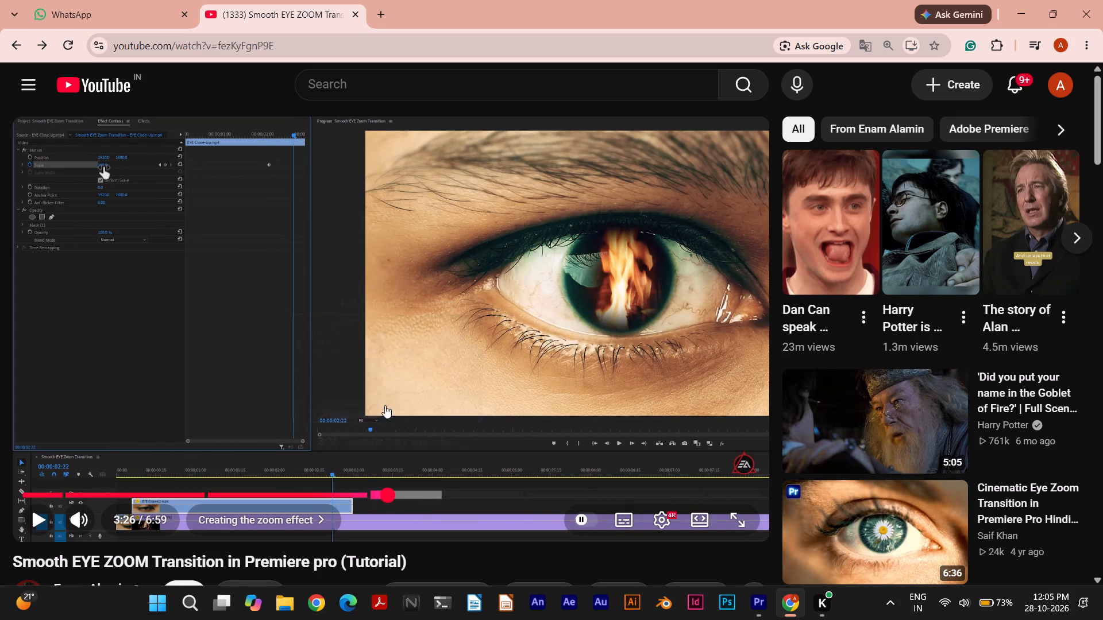
{"action": "left_click", "coordinate": [363, 342]}
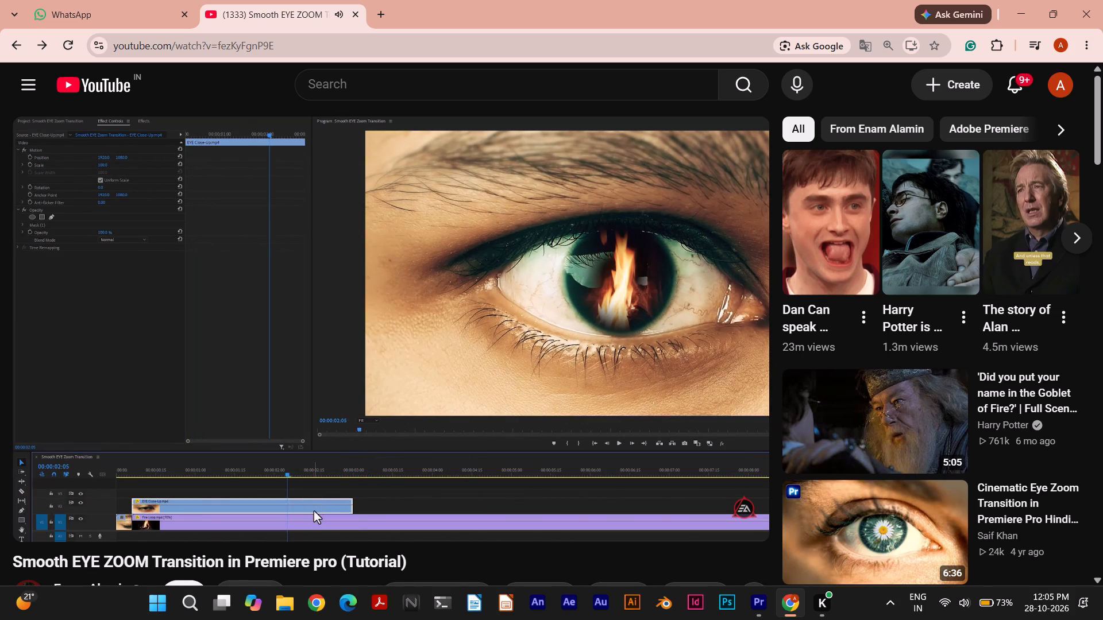
{"action": "left_click", "coordinate": [369, 333]}
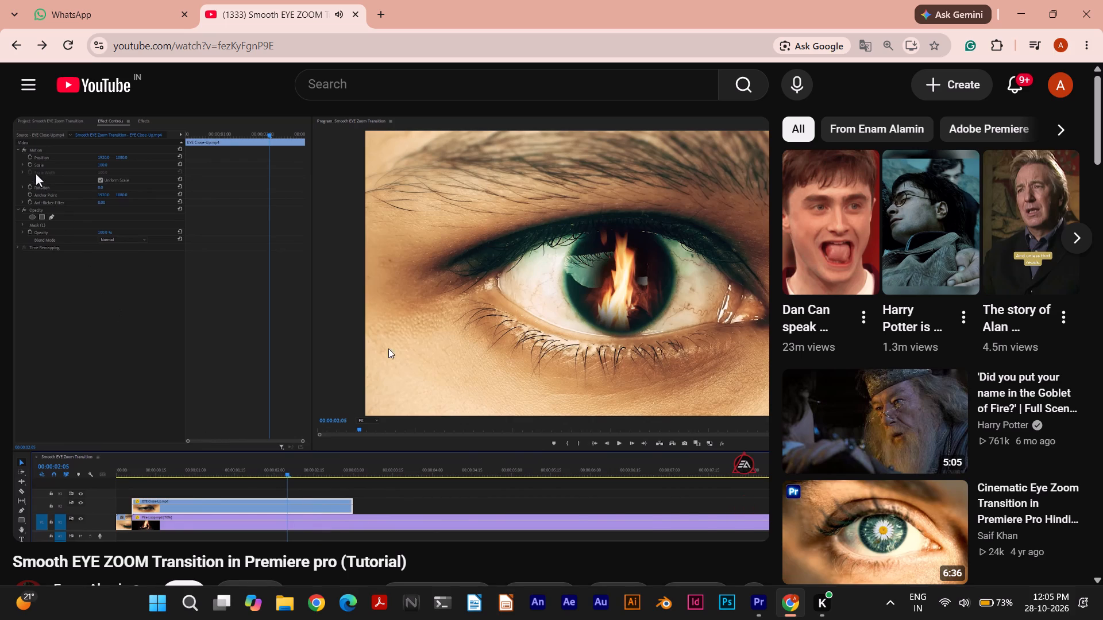
In Premiere Pro, add the first Scale keyframe to the V2 EYE Close-Up clip at 00:00:03:17.
{"action": "left_click", "coordinate": [762, 596]}
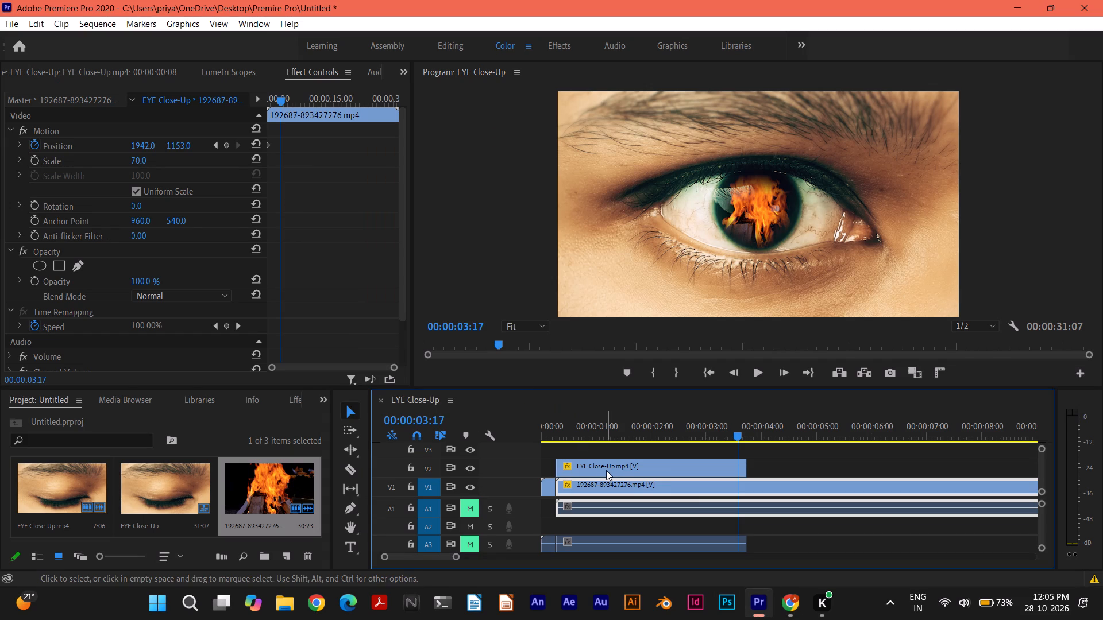
{"action": "left_click", "coordinate": [607, 471]}
{"action": "left_click", "coordinate": [33, 157]}
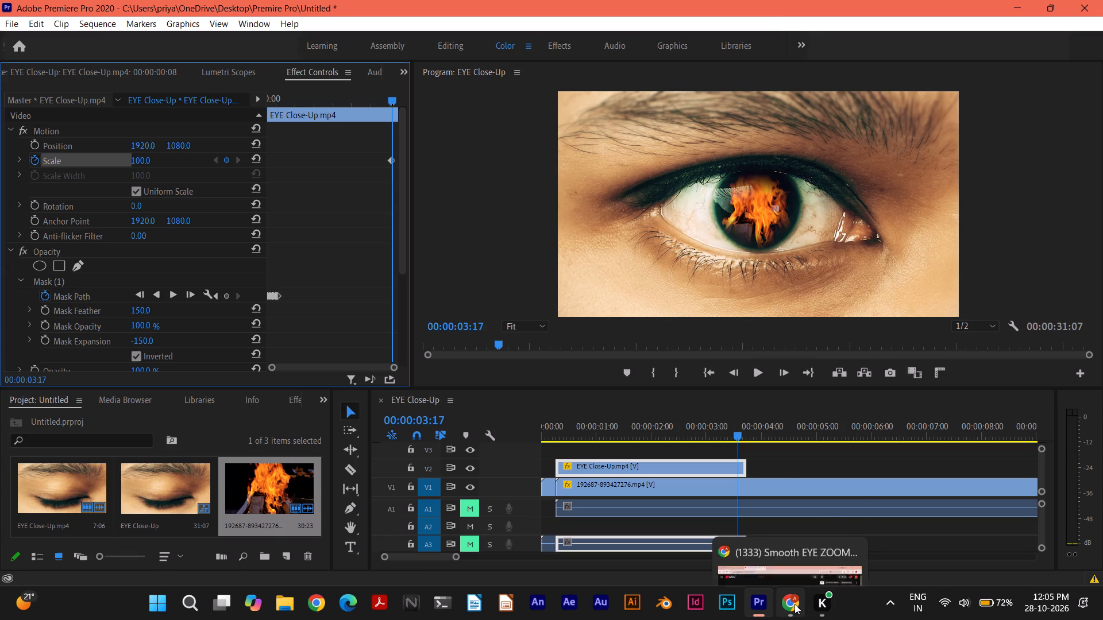
Watch the tutorial's second Scale keyframe part in Chrome, using full screen to read the settings and pausing at 3:47.
{"action": "left_click", "coordinate": [784, 536]}
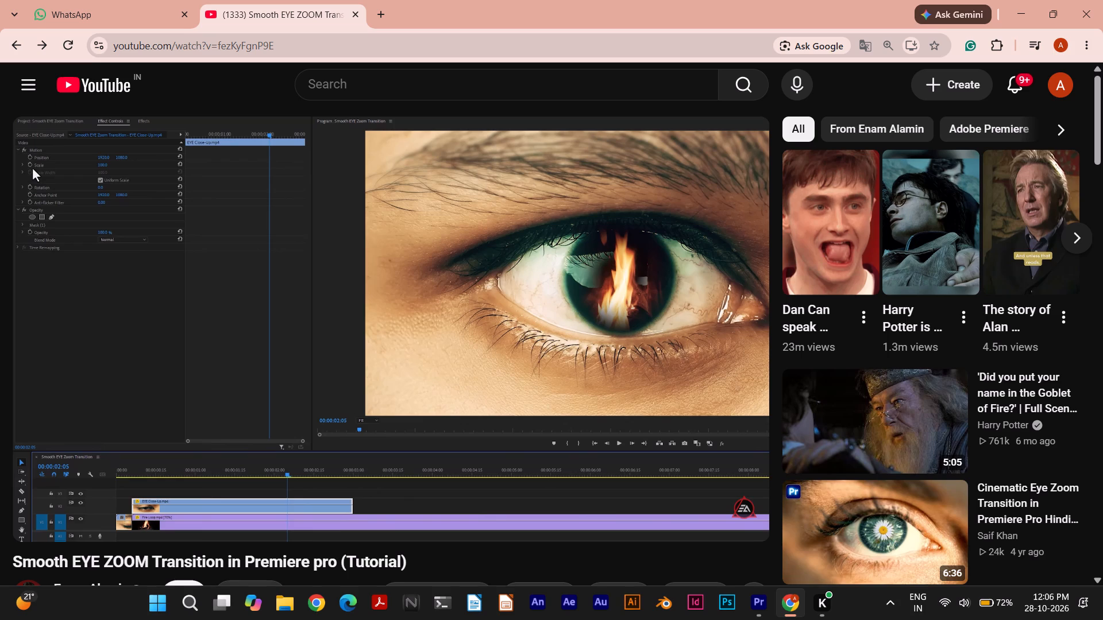
{"action": "left_click", "coordinate": [445, 354]}
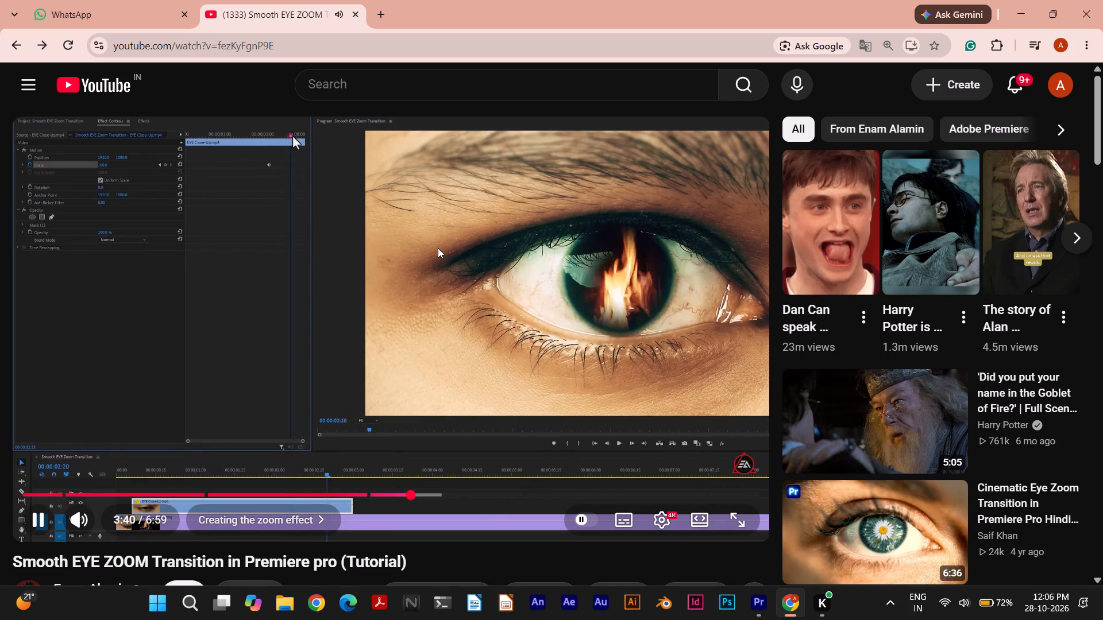
{"action": "key", "text": "f"}
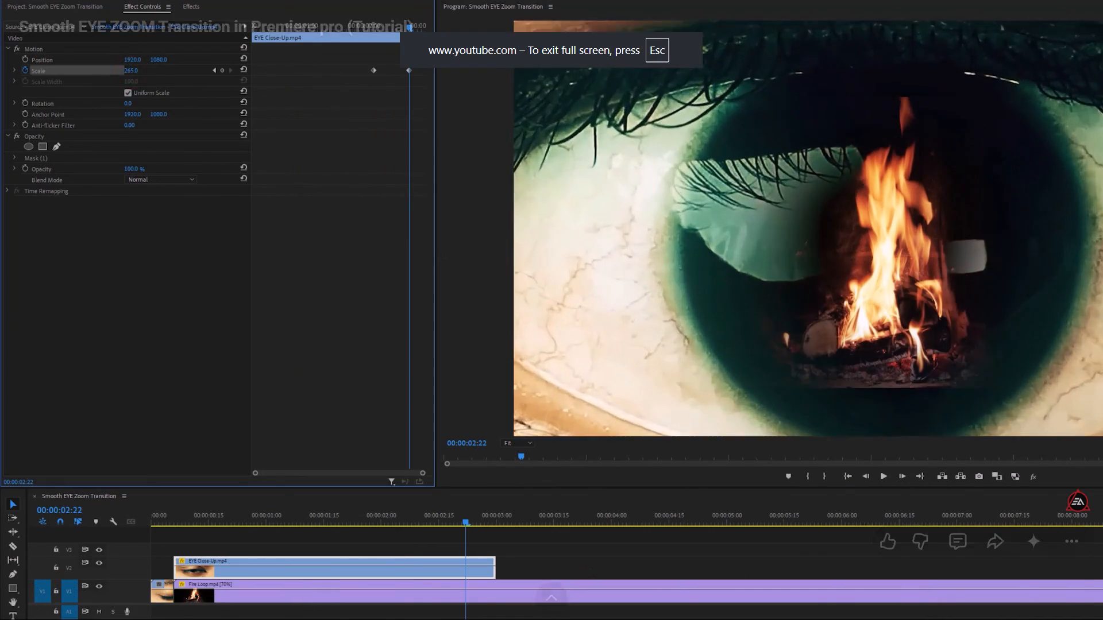
{"action": "key", "text": "Left"}
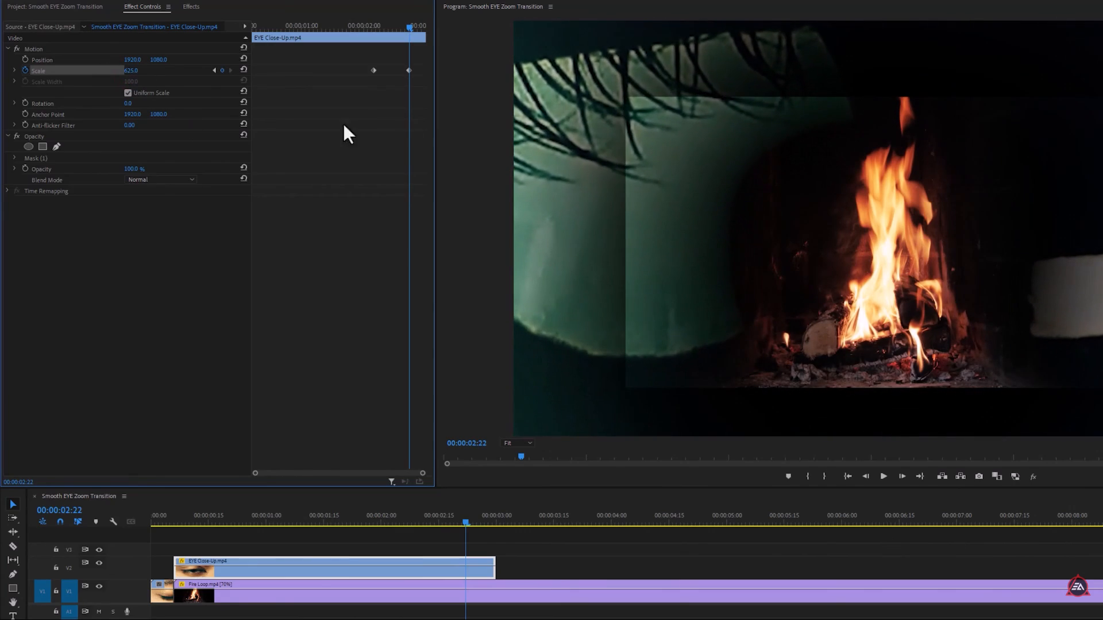
{"action": "left_click", "coordinate": [434, 242]}
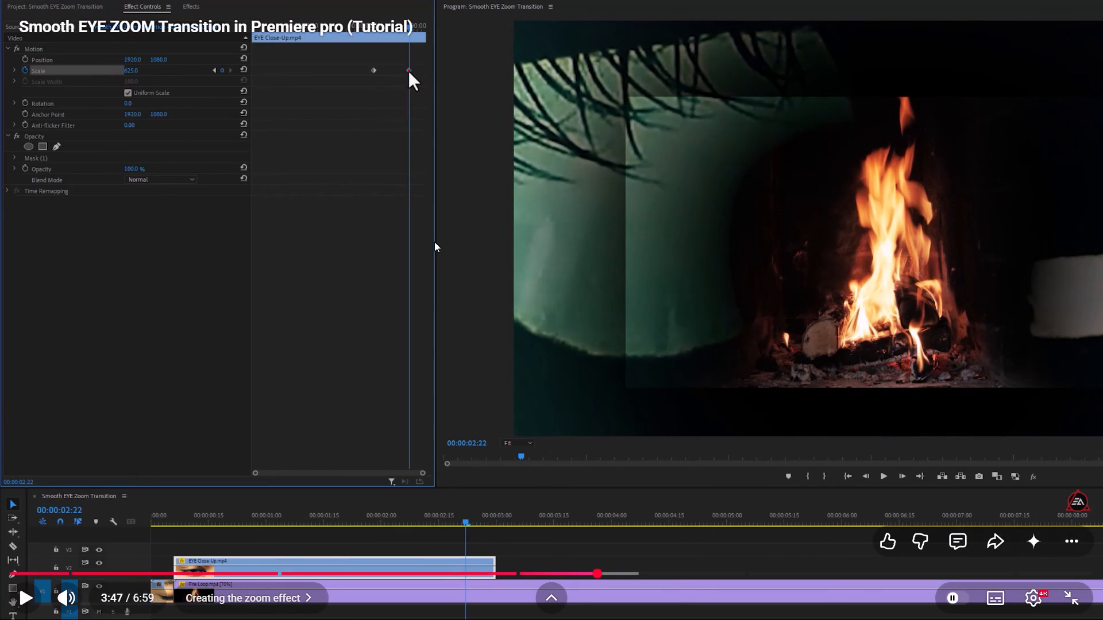
{"action": "left_click", "coordinate": [434, 242]}
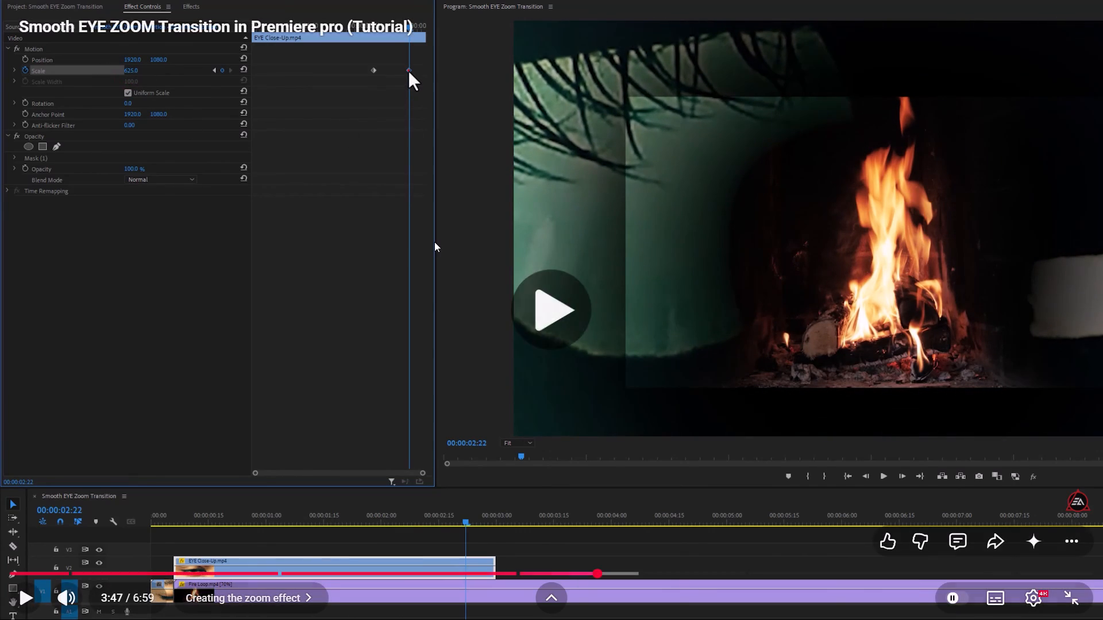
{"action": "left_click", "coordinate": [434, 242]}
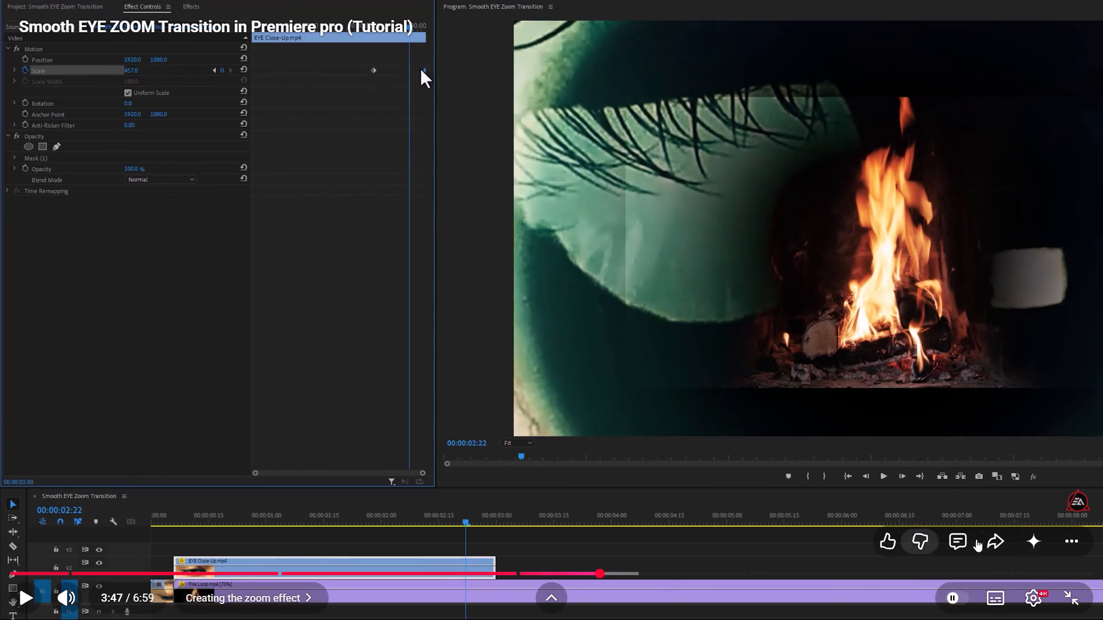
{"action": "left_click", "coordinate": [1071, 596]}
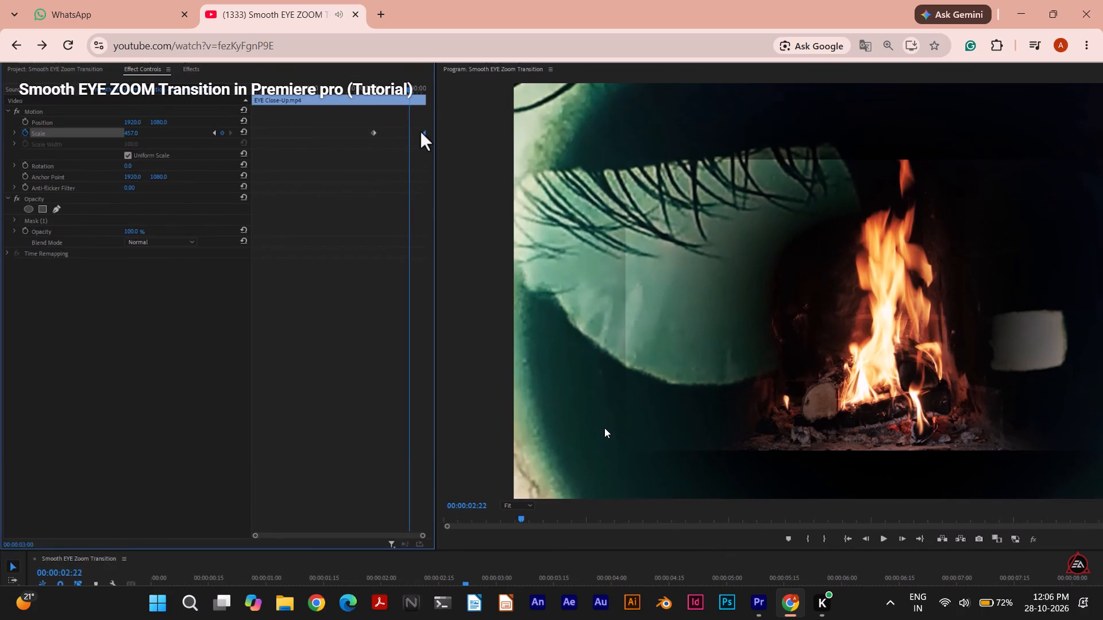
In Premiere Pro, add a second Scale keyframe of 625 to the eye clip at 00:00:03:21.
{"action": "left_click", "coordinate": [765, 596]}
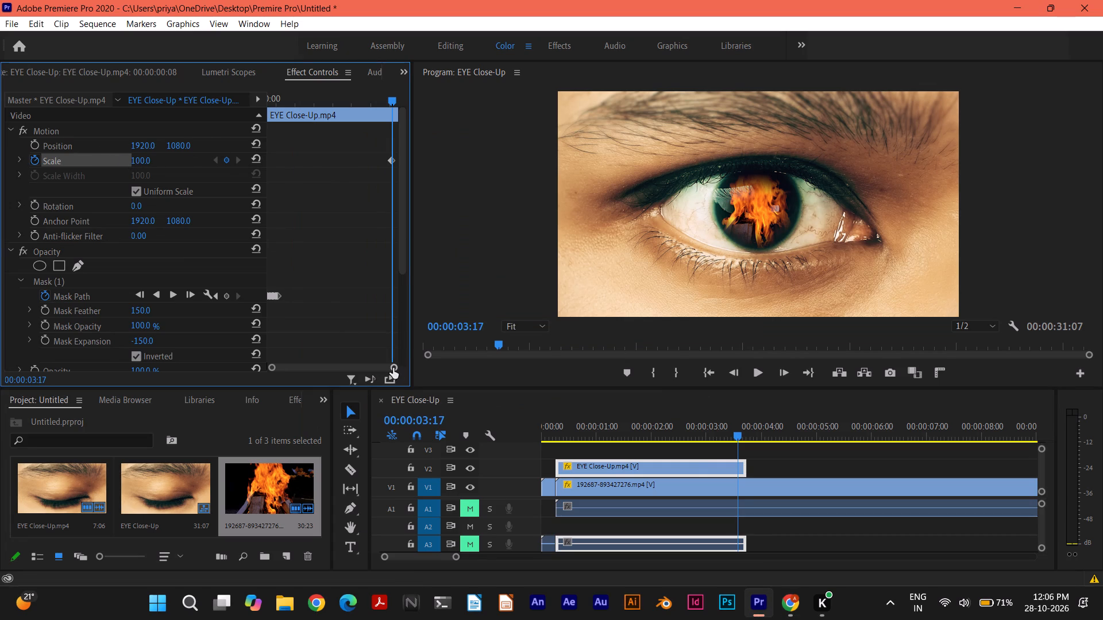
{"action": "left_click_drag", "start_coordinate": [393, 368], "coordinate": [357, 364]}
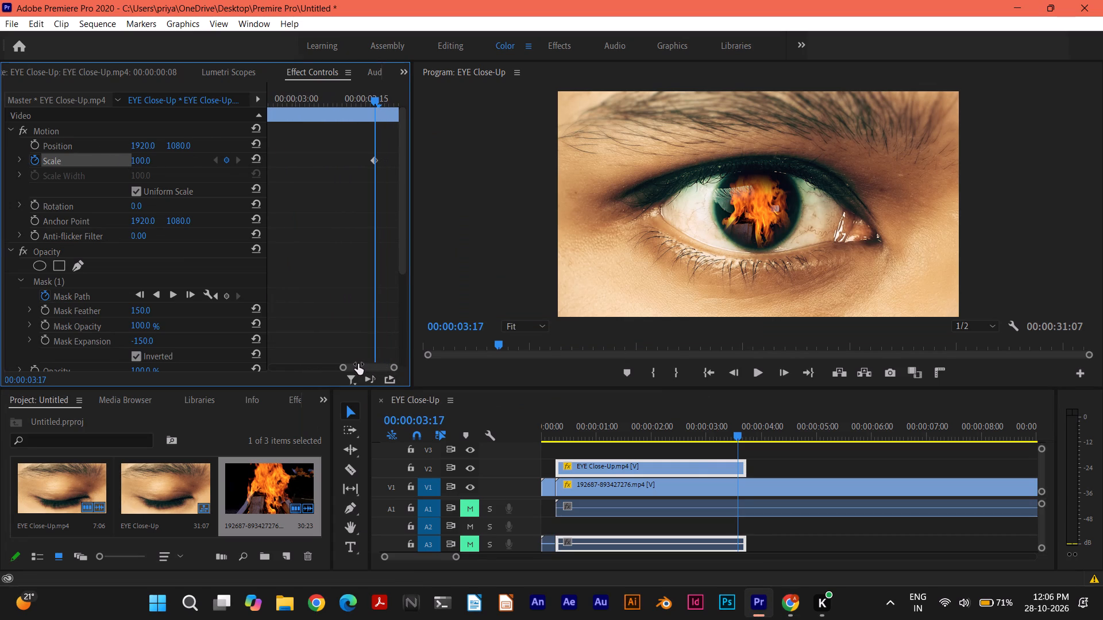
{"action": "left_click_drag", "start_coordinate": [373, 367], "coordinate": [392, 373]}
{"action": "left_click_drag", "start_coordinate": [392, 370], "coordinate": [372, 370]}
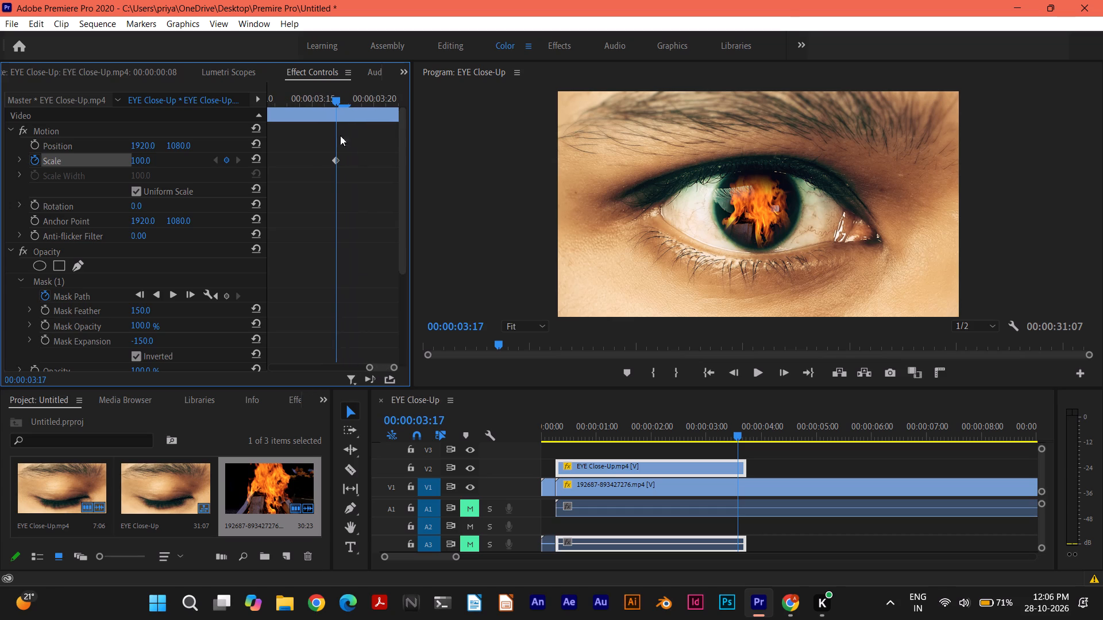
{"action": "left_click", "coordinate": [337, 100]}
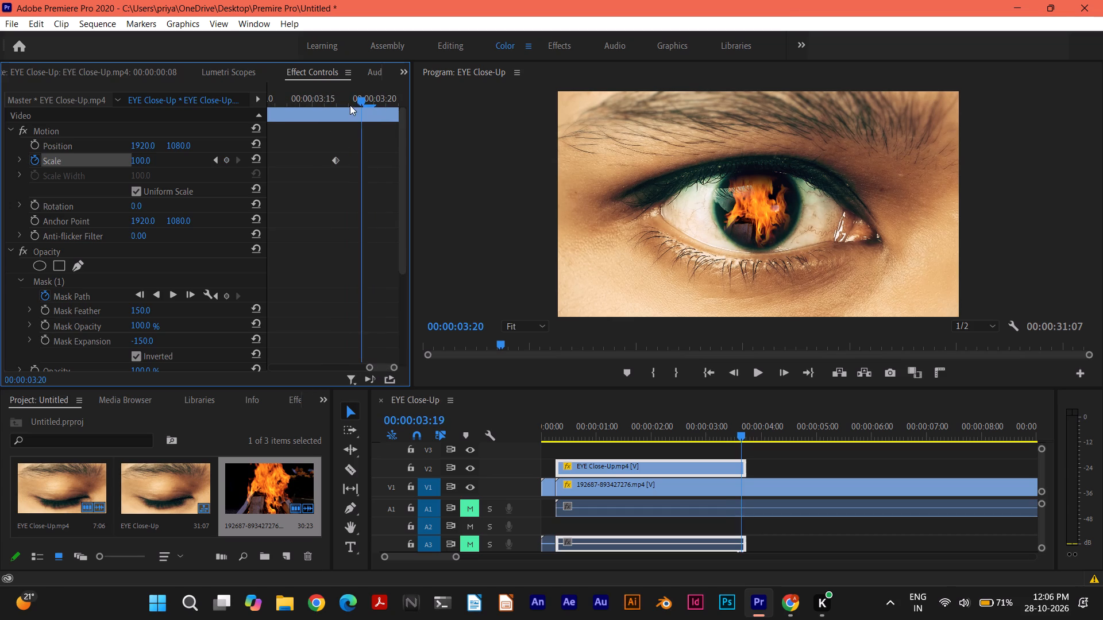
{"action": "left_click", "coordinate": [385, 105]}
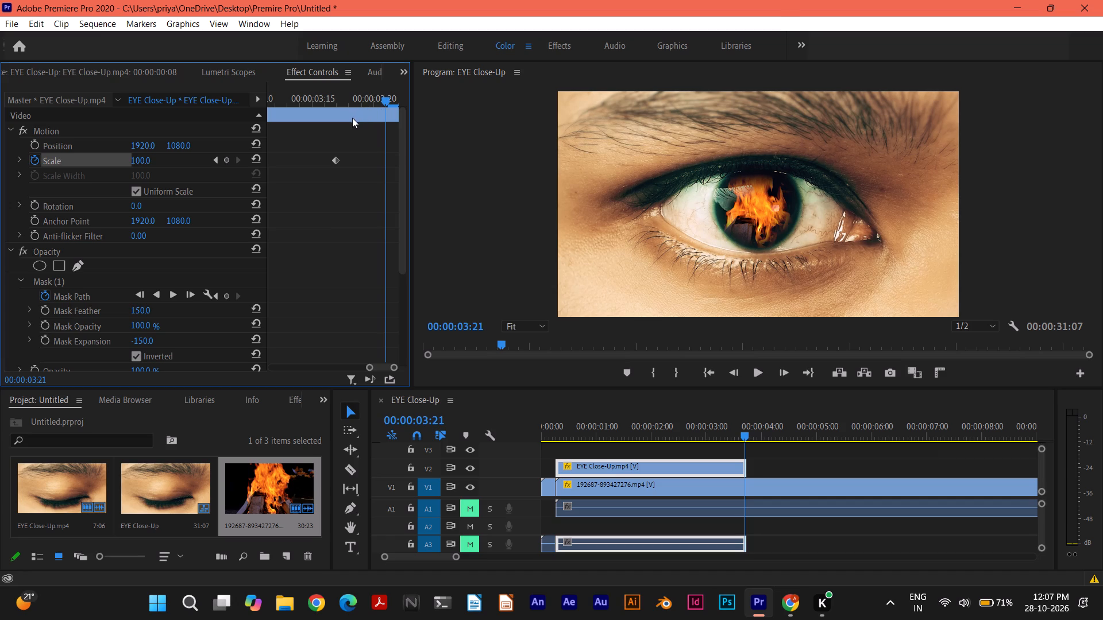
{"action": "left_click_drag", "start_coordinate": [142, 161], "coordinate": [183, 162]}
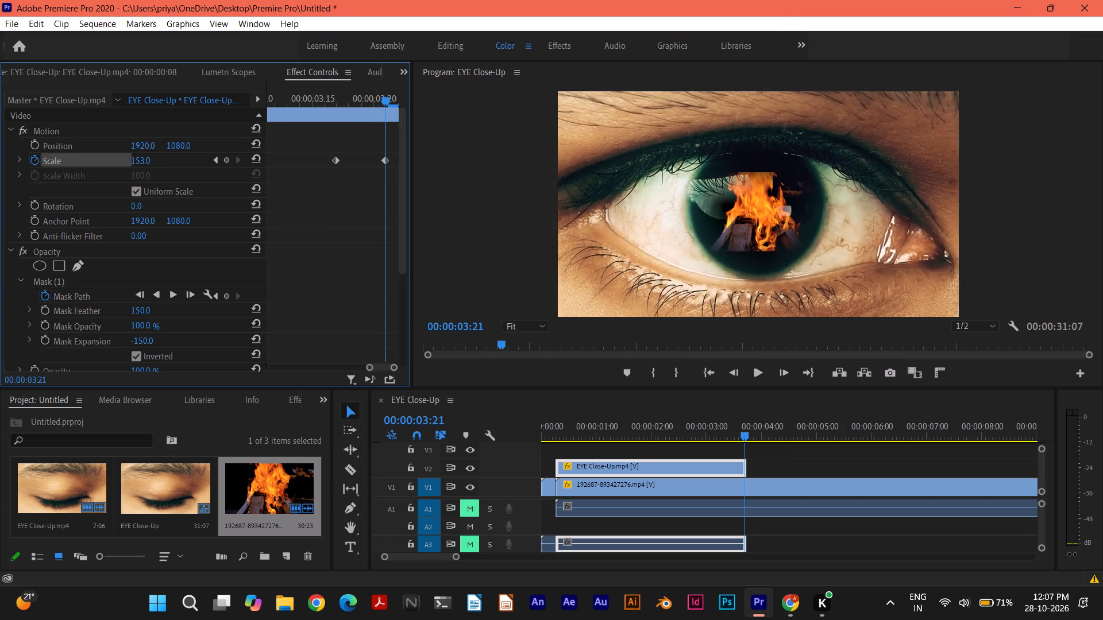
{"action": "left_click_drag", "start_coordinate": [183, 162], "coordinate": [303, 162]}
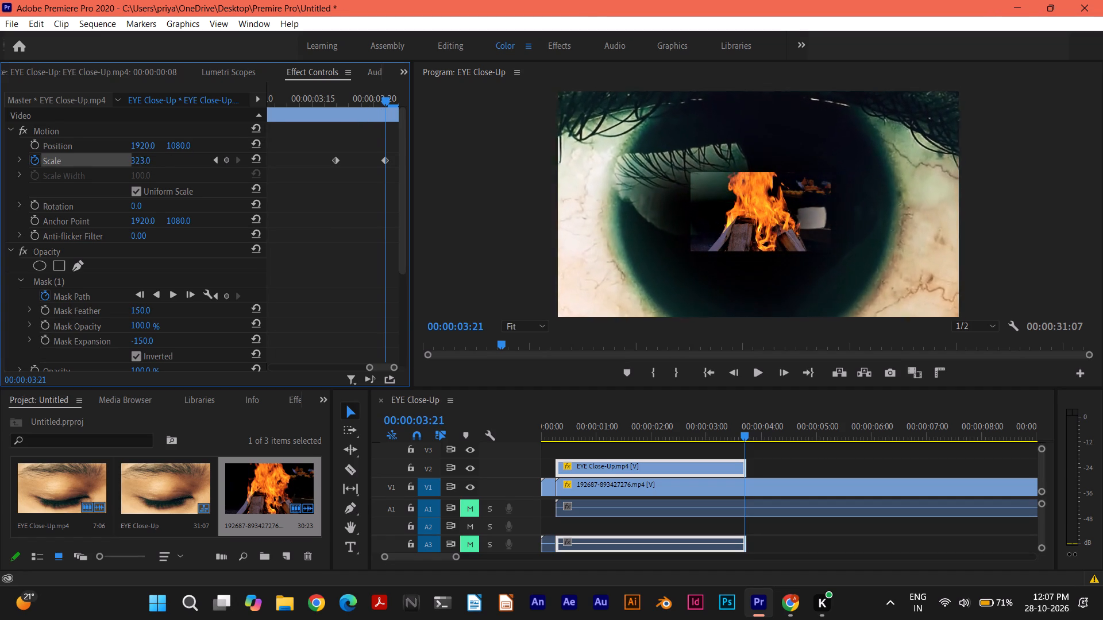
{"action": "left_click_drag", "start_coordinate": [303, 162], "coordinate": [380, 164]}
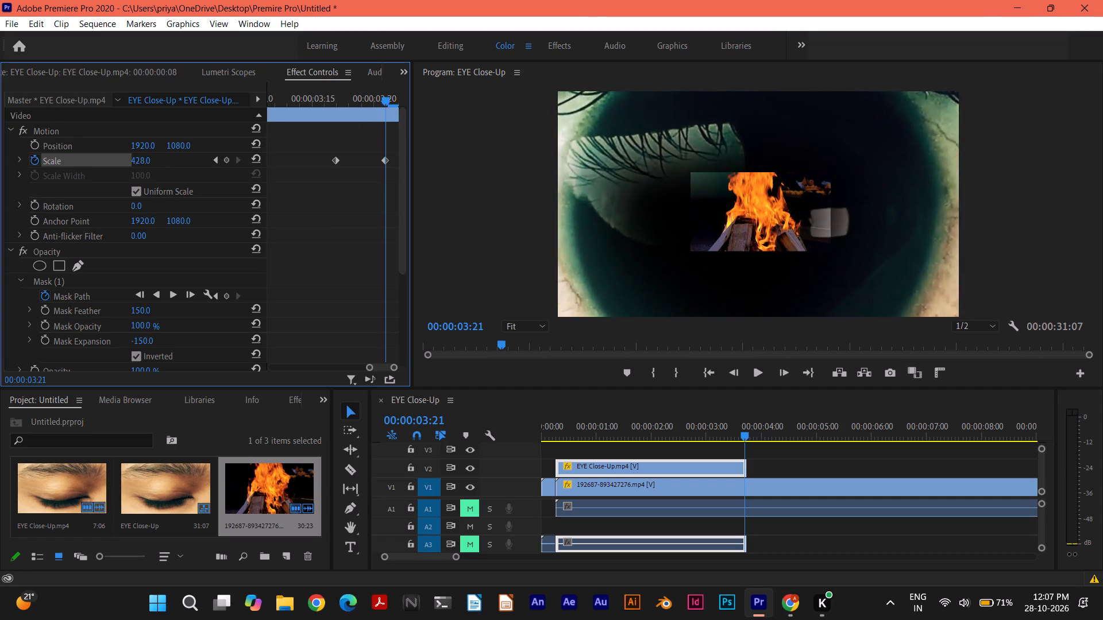
{"action": "left_click_drag", "start_coordinate": [380, 164], "coordinate": [453, 164]}
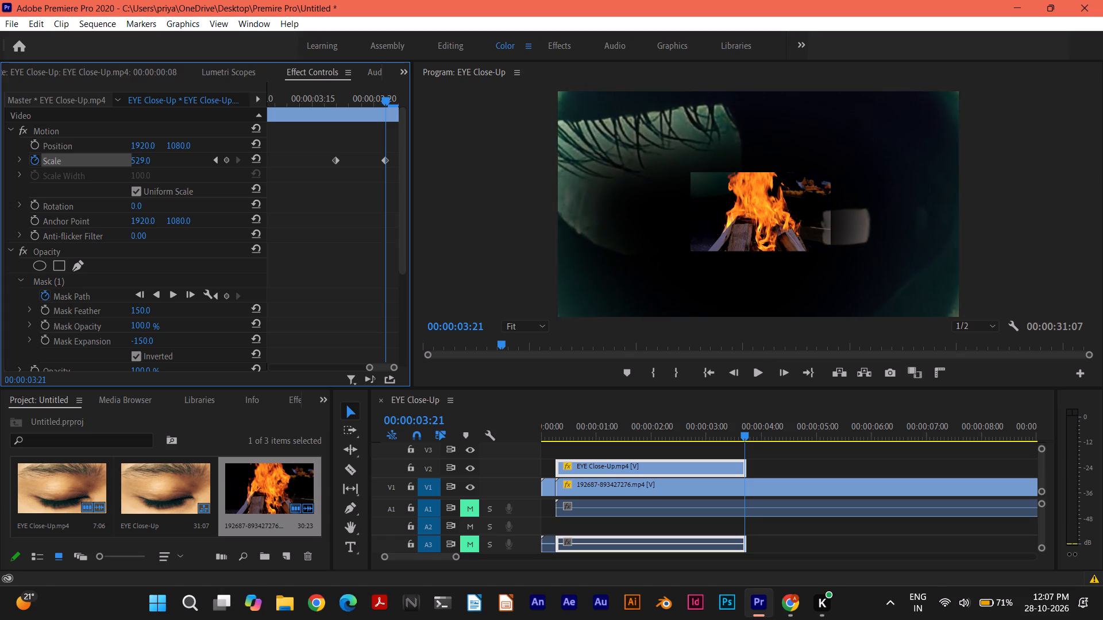
{"action": "left_click_drag", "start_coordinate": [453, 164], "coordinate": [516, 164]}
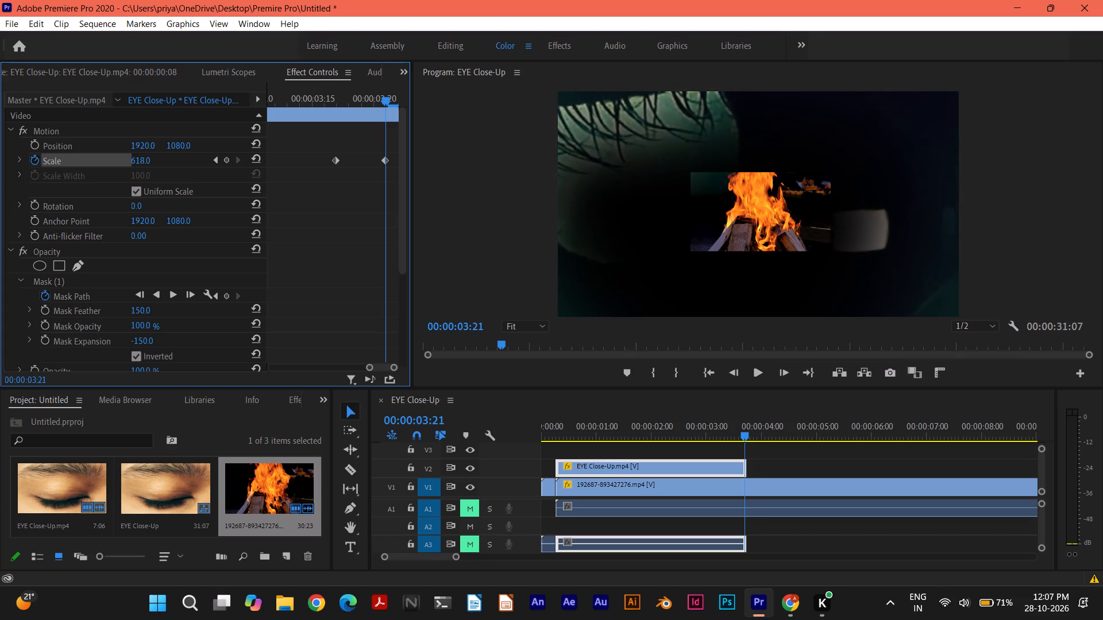
{"action": "left_click_drag", "start_coordinate": [516, 164], "coordinate": [522, 165]}
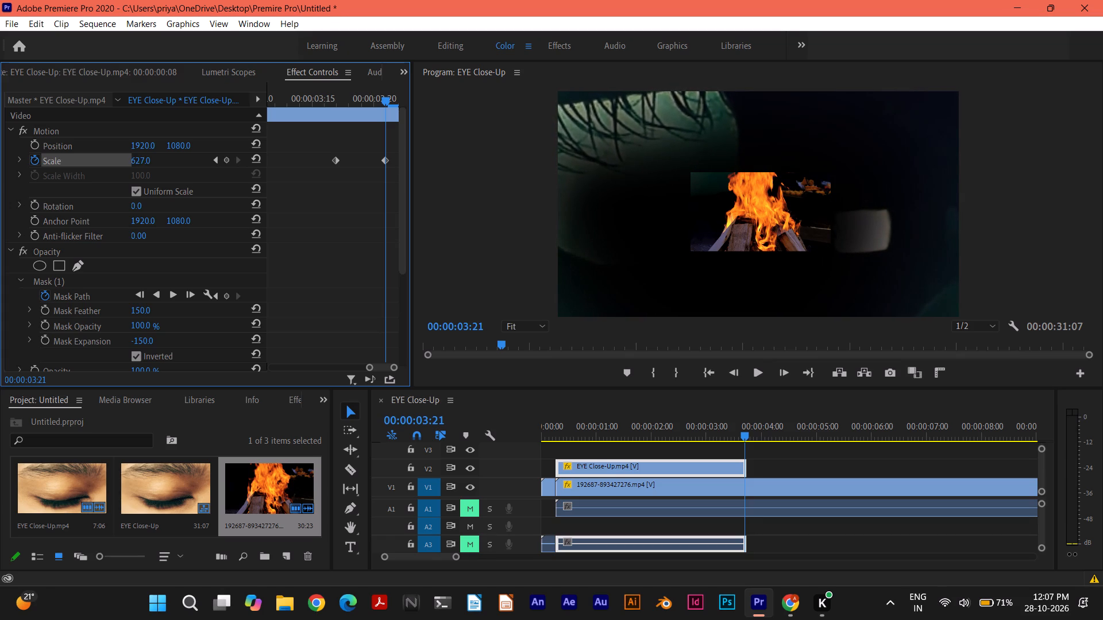
{"action": "left_click_drag", "start_coordinate": [522, 165], "coordinate": [521, 165]}
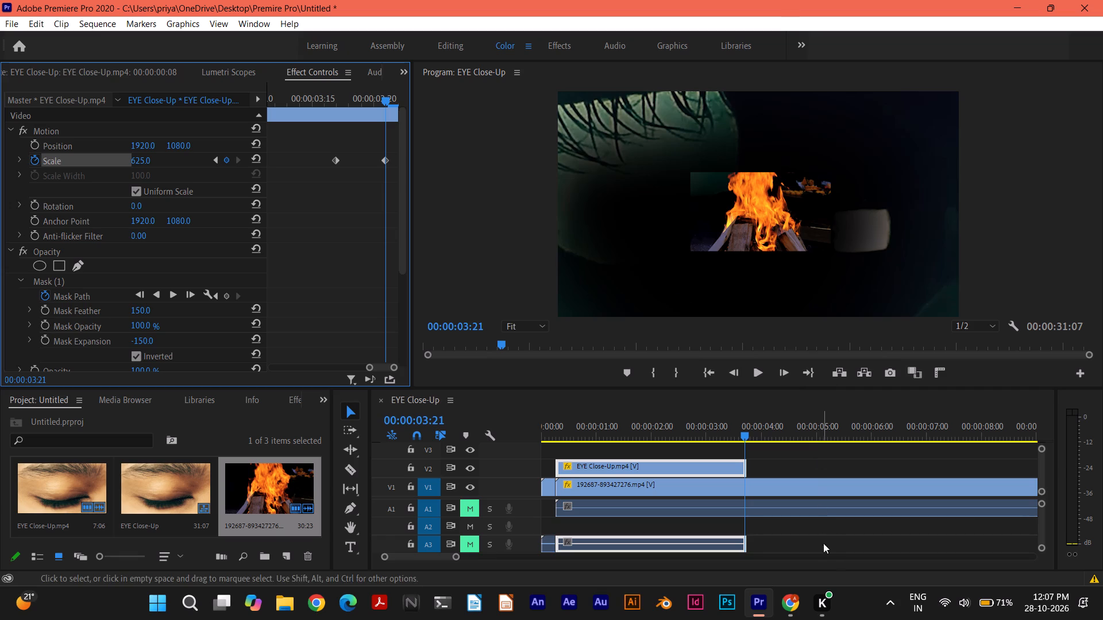
Switch to the Chrome tutorial and watch the playback check that follows the Scale keyframes.
{"action": "left_click", "coordinate": [793, 602]}
{"action": "left_click", "coordinate": [462, 340]}
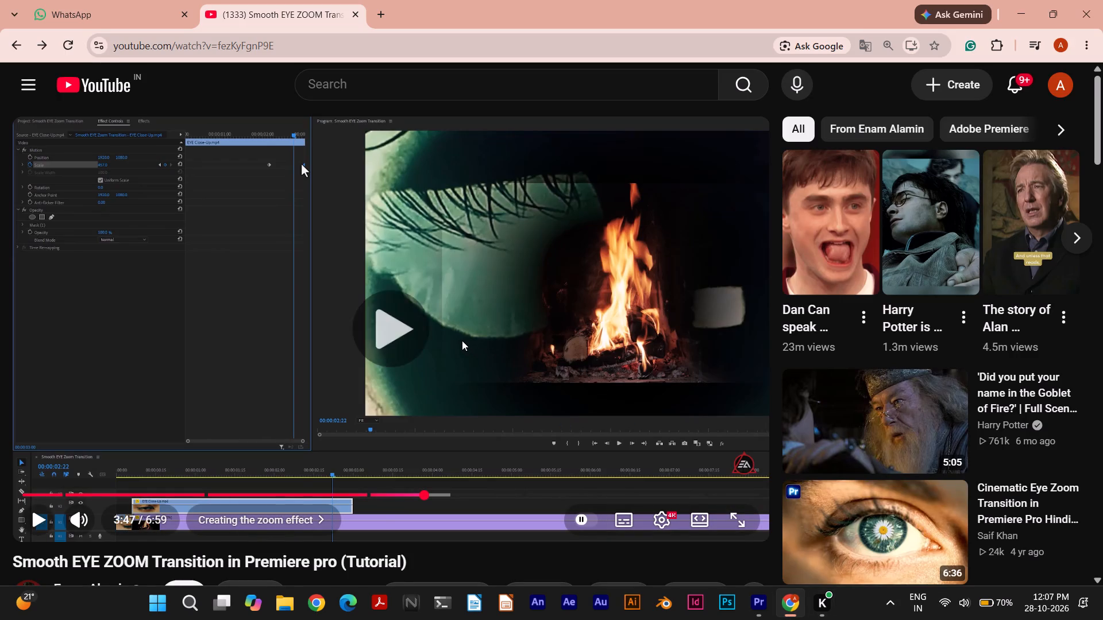
{"action": "left_click", "coordinate": [643, 308]}
Switch to Premiere Pro, play the sequence from the start, and scrub around the two Scale keyframes to review the eye zoom.
{"action": "left_click", "coordinate": [759, 606]}
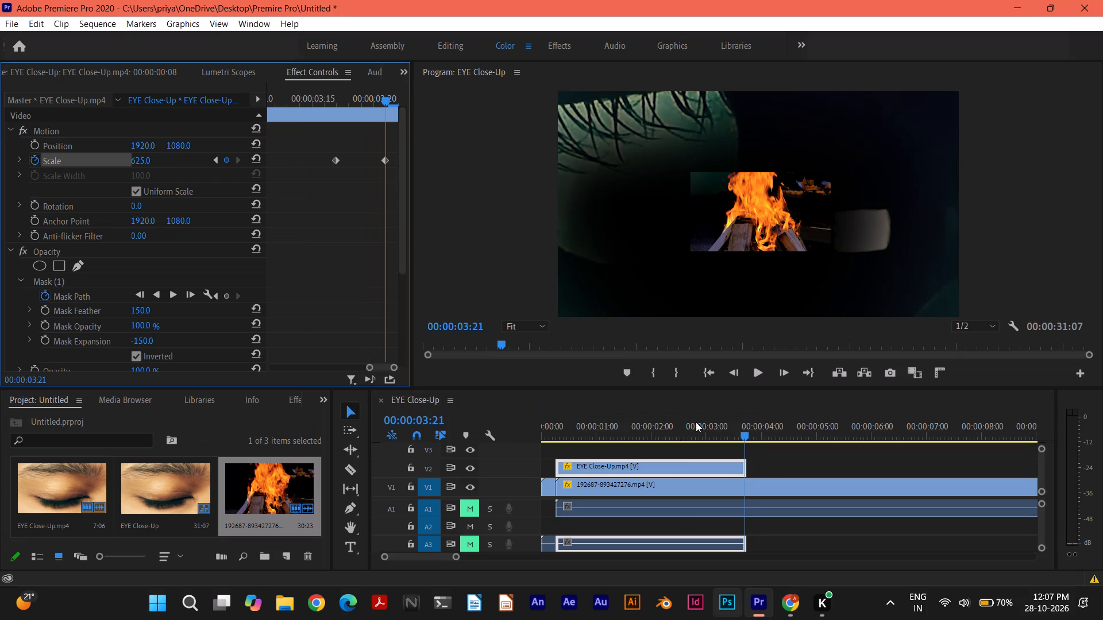
{"action": "left_click_drag", "start_coordinate": [742, 433], "coordinate": [712, 433]}
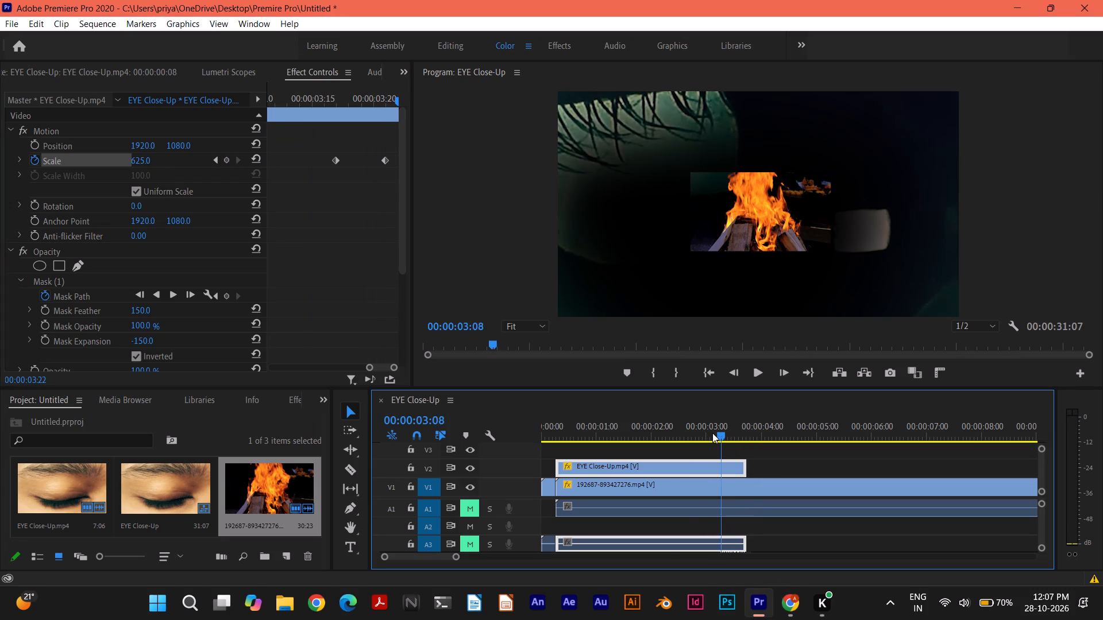
{"action": "left_click_drag", "start_coordinate": [712, 433], "coordinate": [415, 370]}
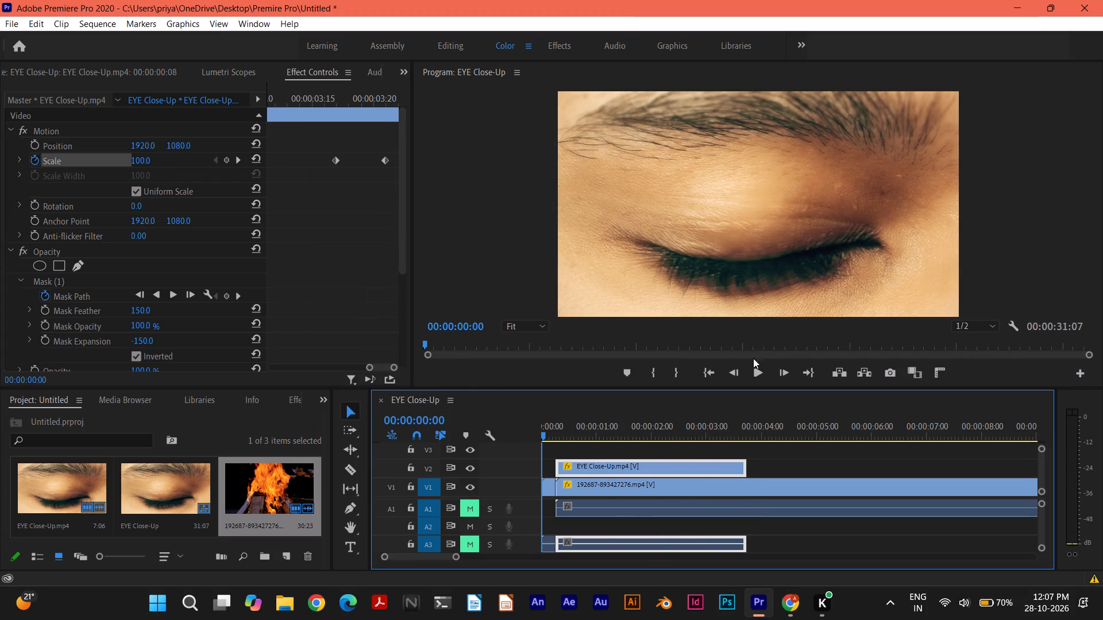
{"action": "left_click", "coordinate": [758, 372]}
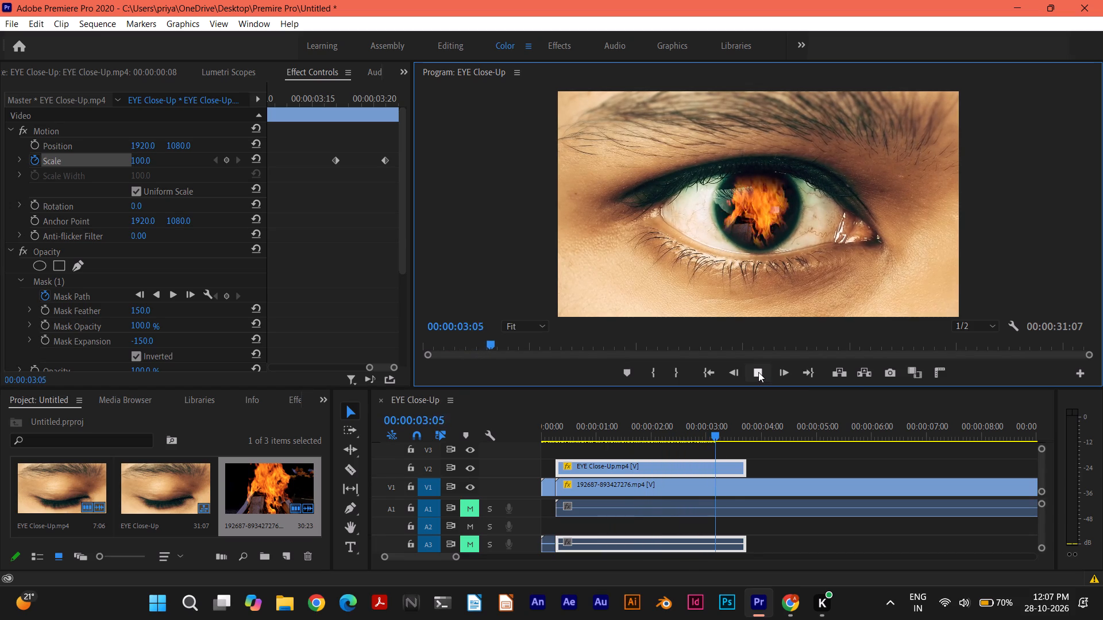
{"action": "left_click", "coordinate": [758, 372]}
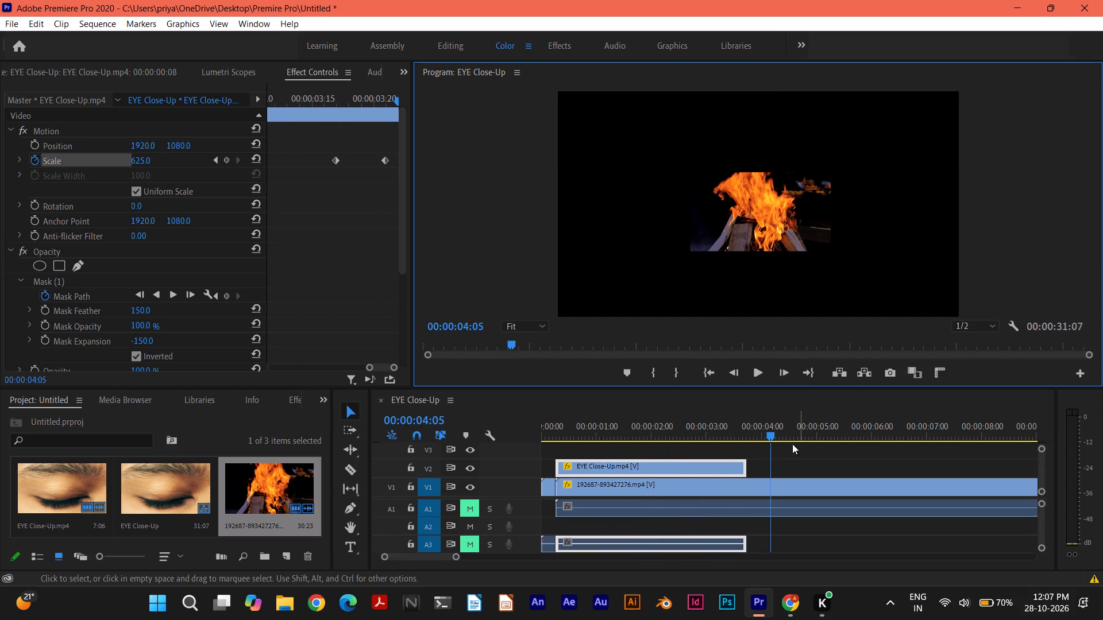
{"action": "left_click_drag", "start_coordinate": [772, 434], "coordinate": [718, 424]}
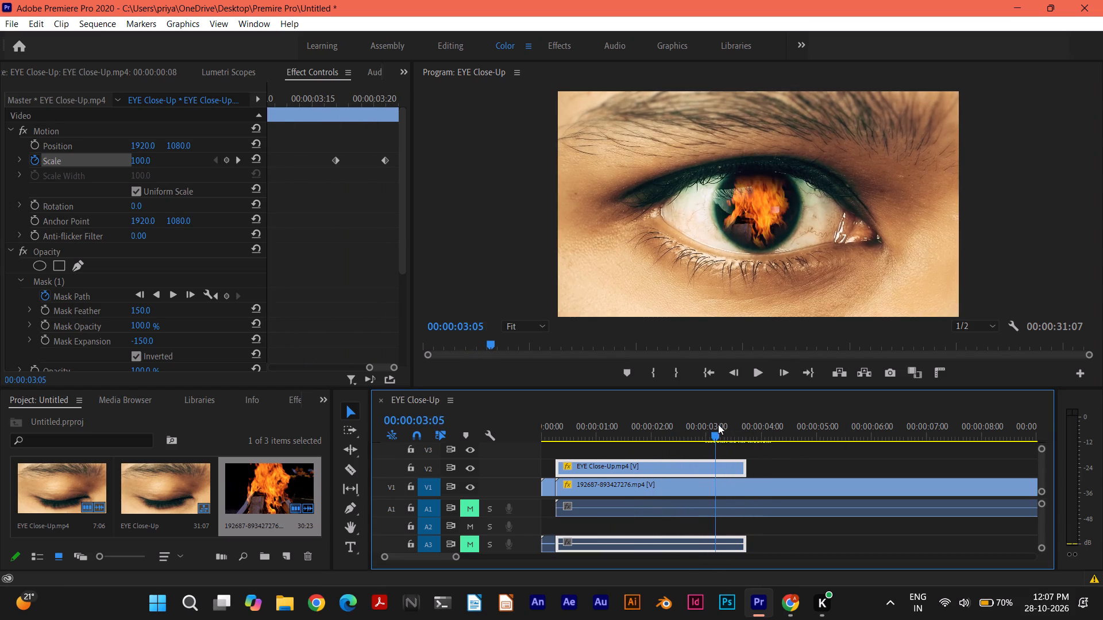
{"action": "left_click_drag", "start_coordinate": [718, 424], "coordinate": [744, 424]}
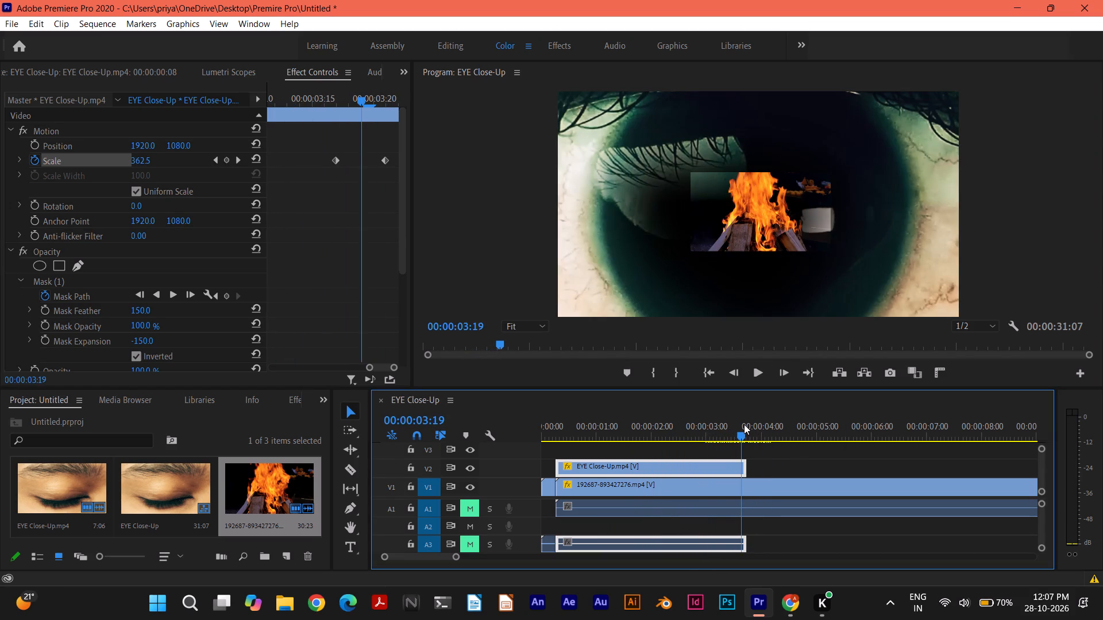
{"action": "left_click_drag", "start_coordinate": [744, 424], "coordinate": [749, 425]}
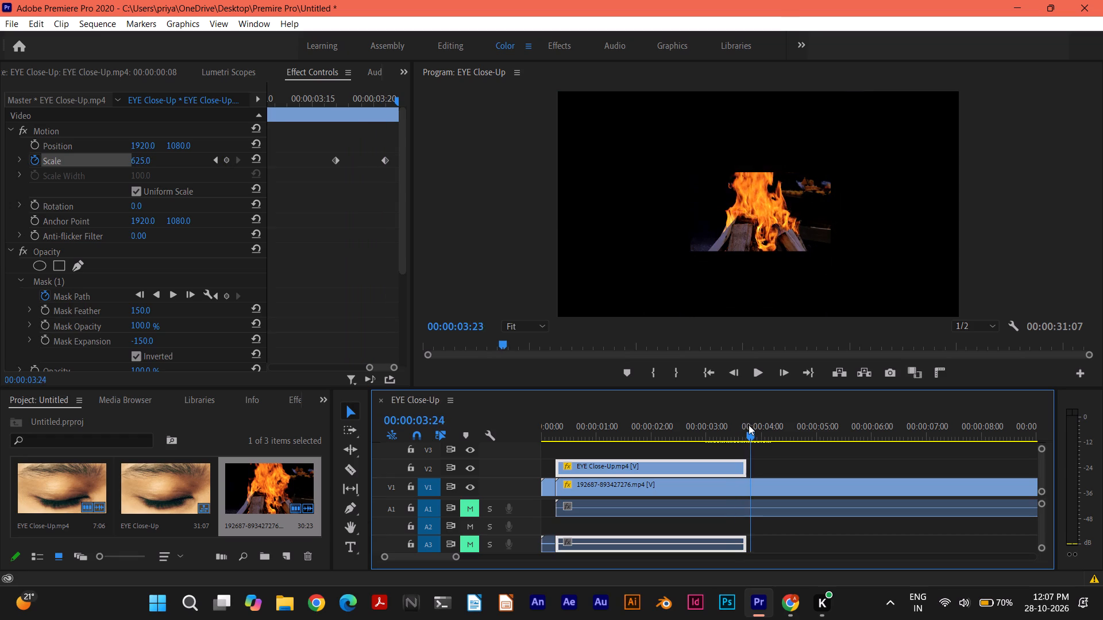
{"action": "left_click_drag", "start_coordinate": [749, 425], "coordinate": [750, 425]}
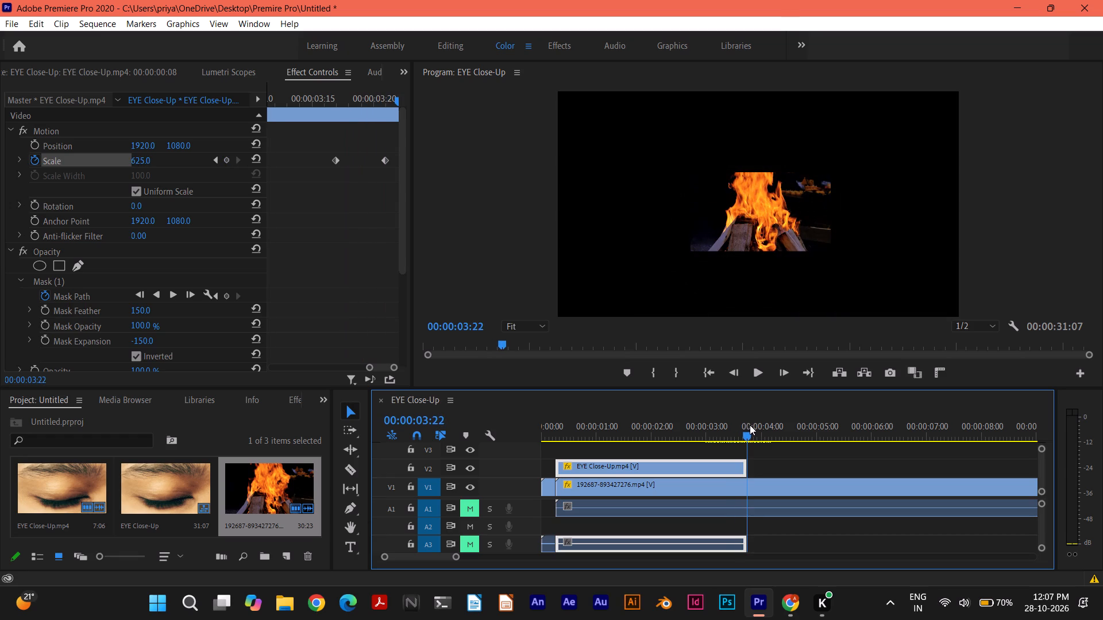
{"action": "left_click_drag", "start_coordinate": [750, 425], "coordinate": [742, 422]}
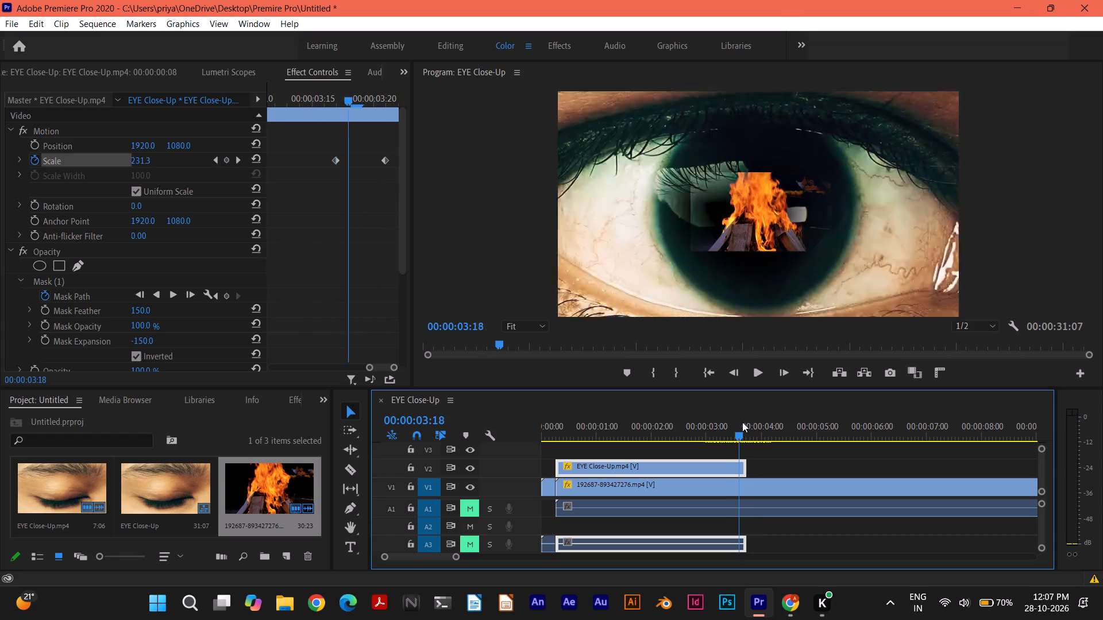
{"action": "left_click_drag", "start_coordinate": [742, 422], "coordinate": [743, 421]}
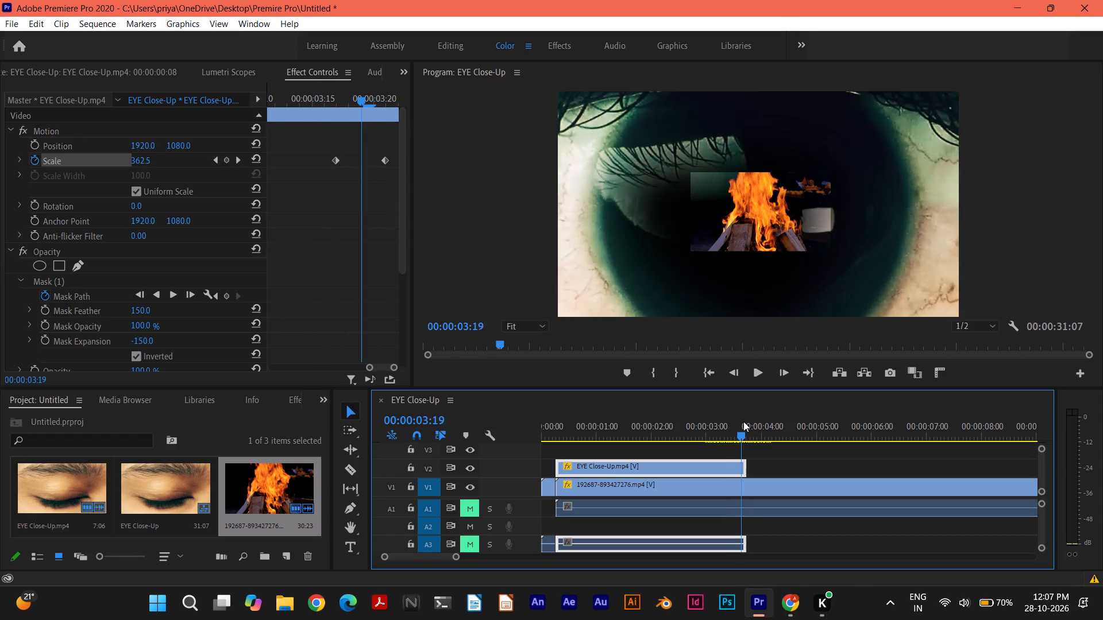
{"action": "left_click_drag", "start_coordinate": [743, 421], "coordinate": [739, 420]}
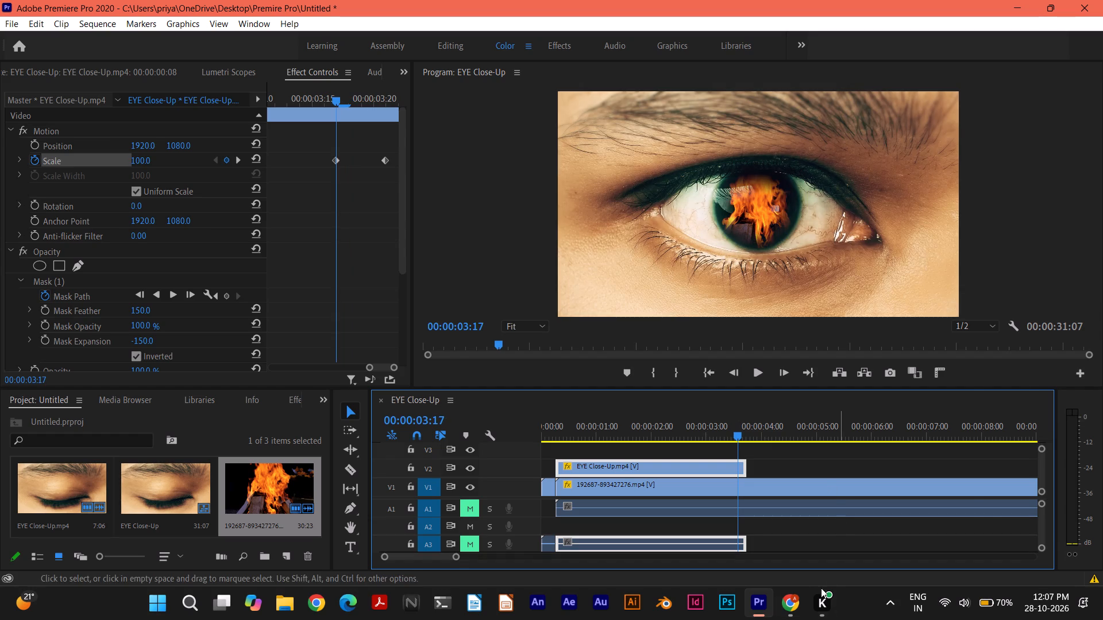
Switch to the Chrome tutorial and watch how easing is applied to the first Scale keyframe, pausing at 3:56.
{"action": "left_click", "coordinate": [795, 599]}
{"action": "left_click", "coordinate": [516, 375]}
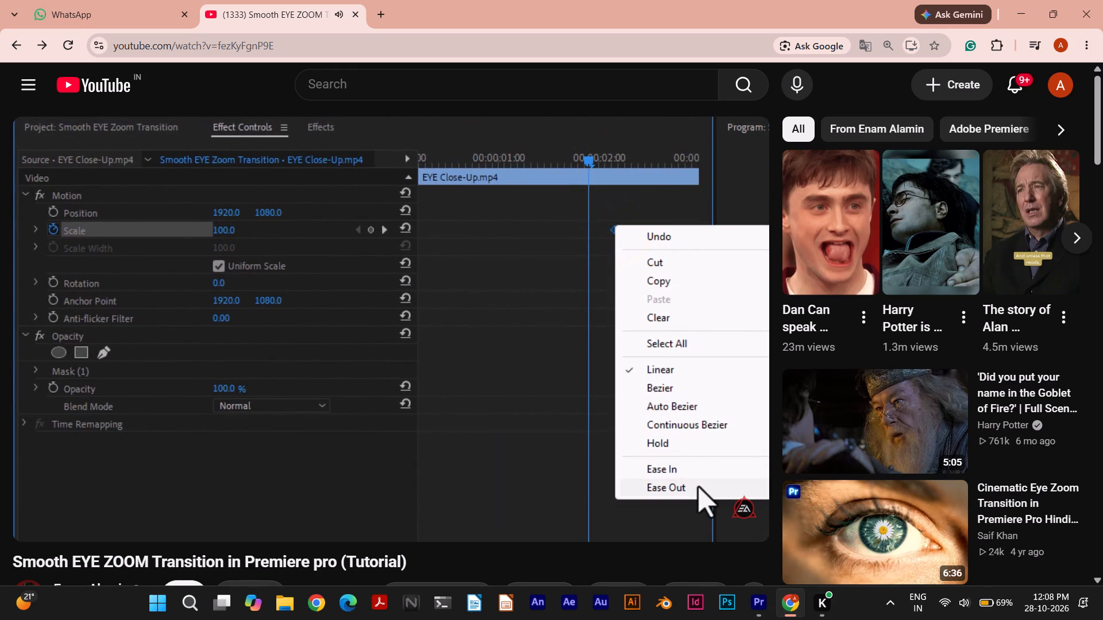
{"action": "left_click", "coordinate": [516, 375]}
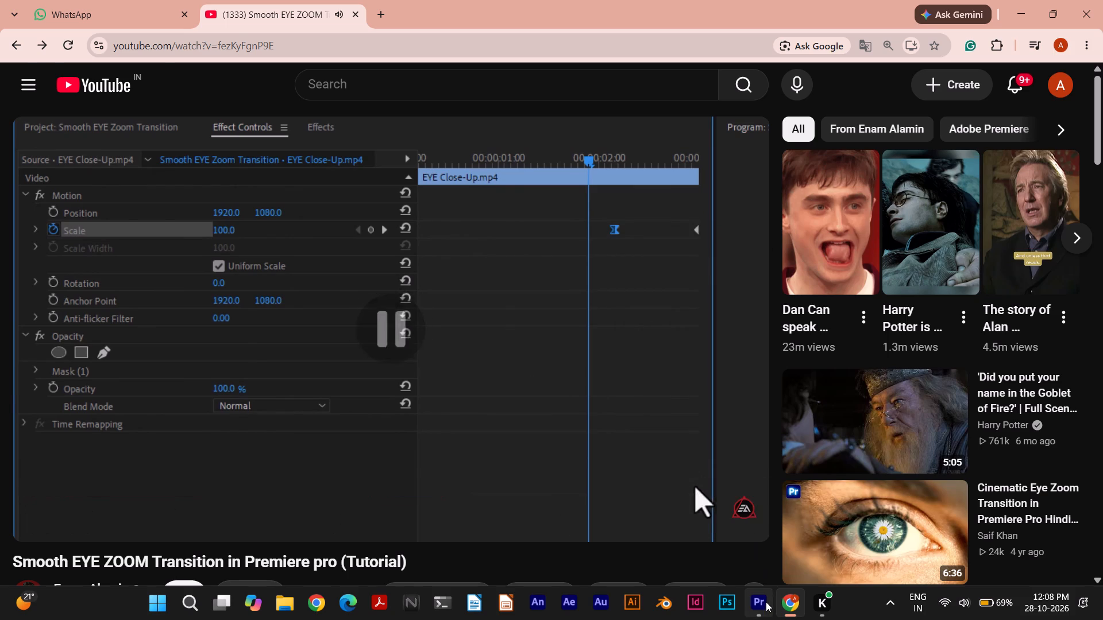
In Premiere Pro, apply Ease Out to the eye clip's first Scale keyframe at 00:00:03:17 and scrub through the zoom to 00:00:03:21.
{"action": "left_click", "coordinate": [766, 602]}
{"action": "left_click", "coordinate": [334, 158]}
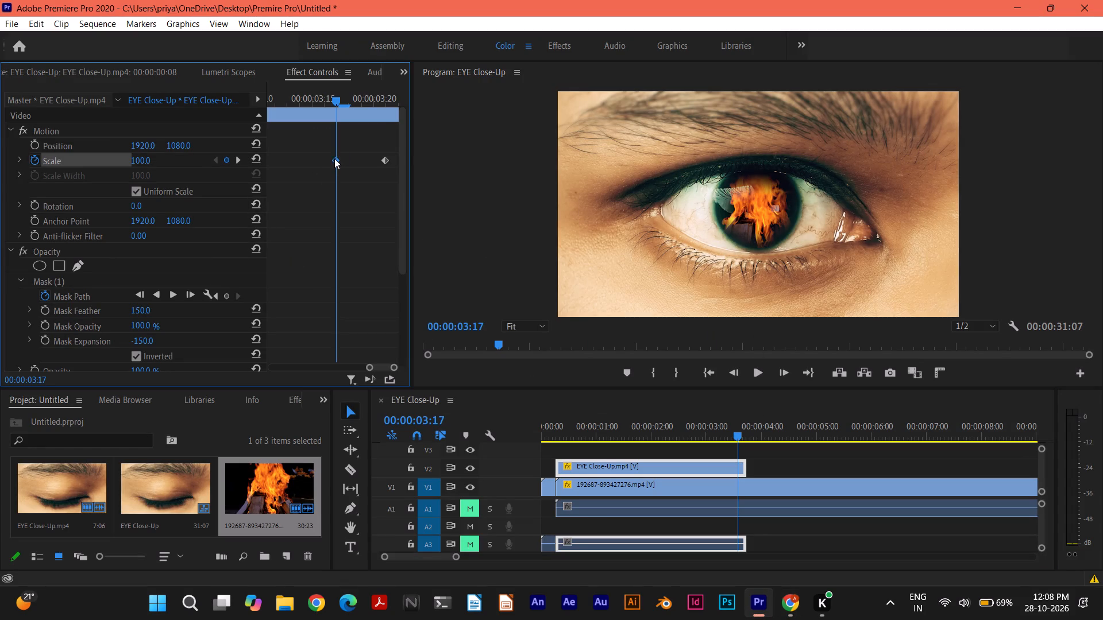
{"action": "left_click_drag", "start_coordinate": [335, 99], "coordinate": [340, 100]}
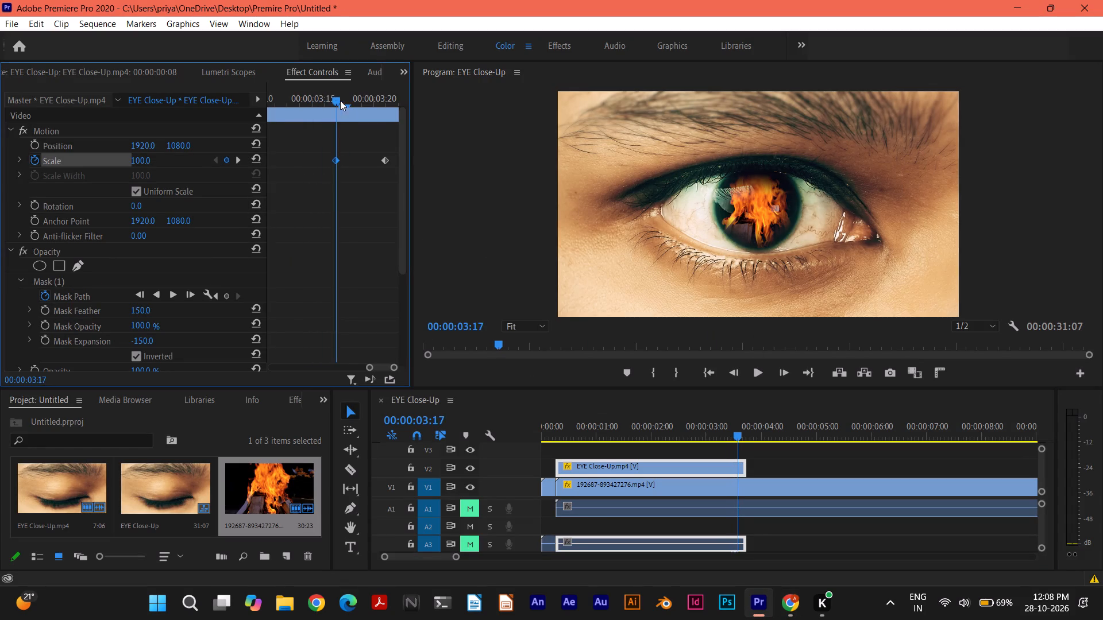
{"action": "left_click_drag", "start_coordinate": [340, 100], "coordinate": [351, 97]}
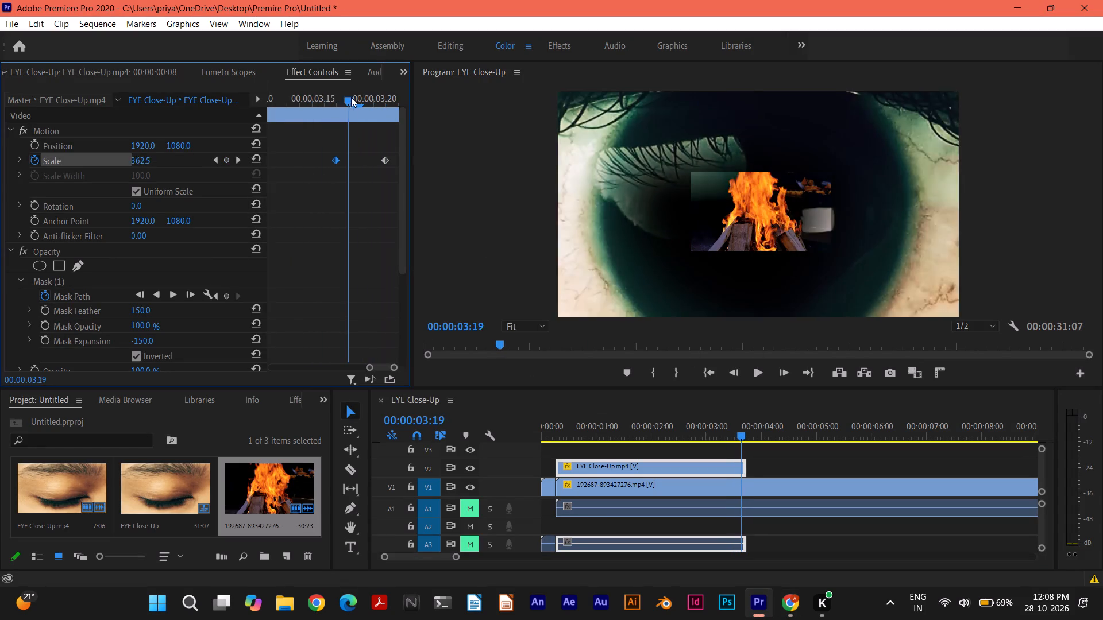
{"action": "left_click_drag", "start_coordinate": [351, 97], "coordinate": [317, 92]}
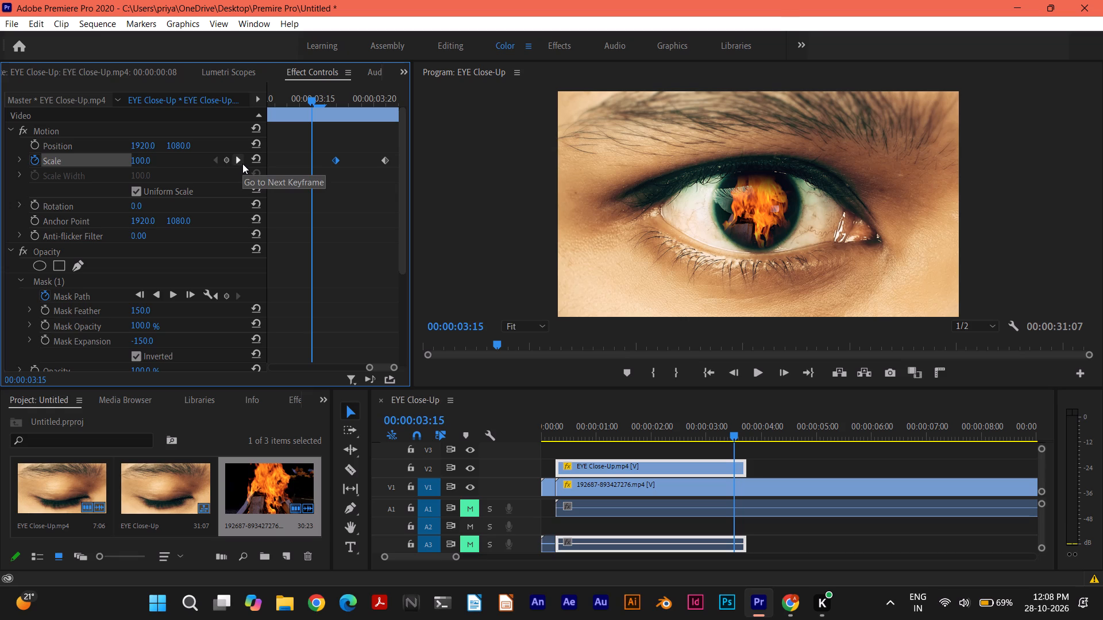
{"action": "left_click", "coordinate": [792, 603]}
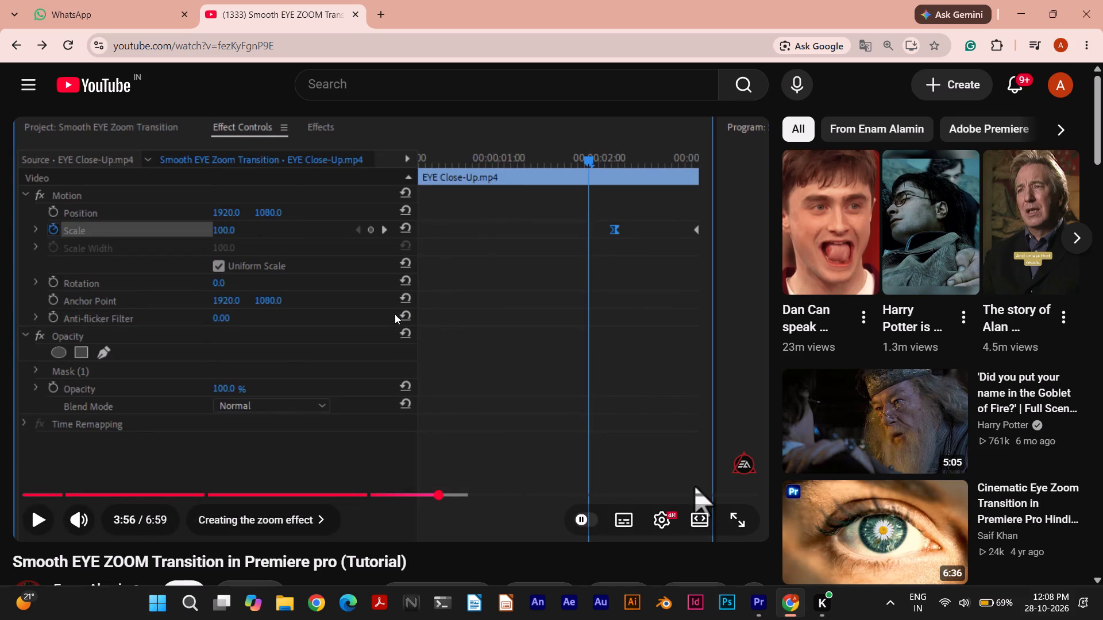
{"action": "left_click", "coordinate": [763, 599]}
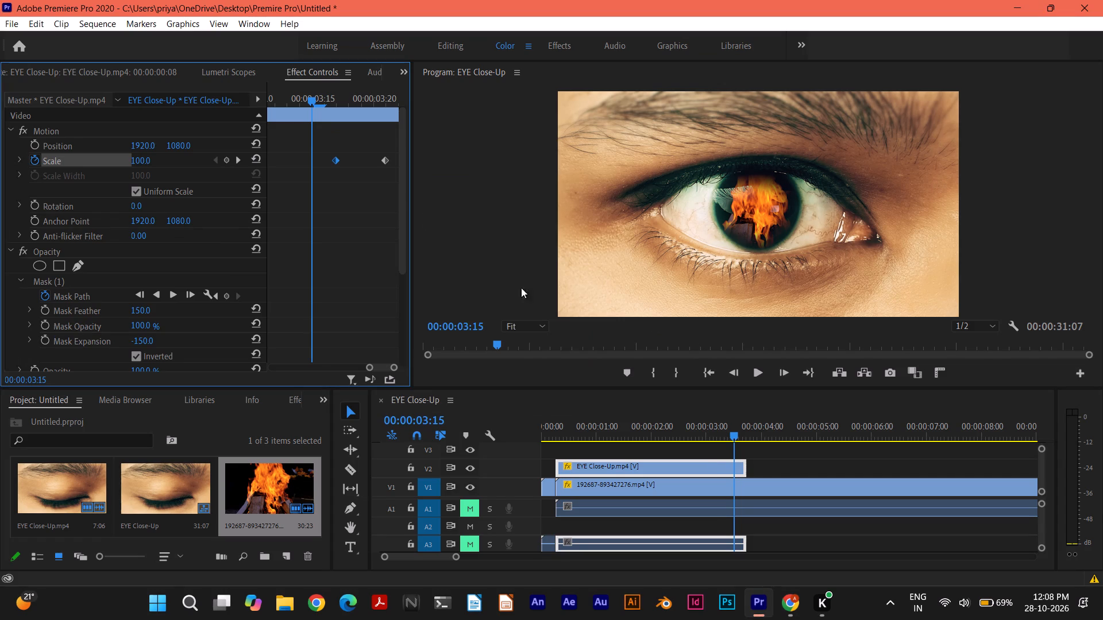
{"action": "right_click", "coordinate": [335, 157]}
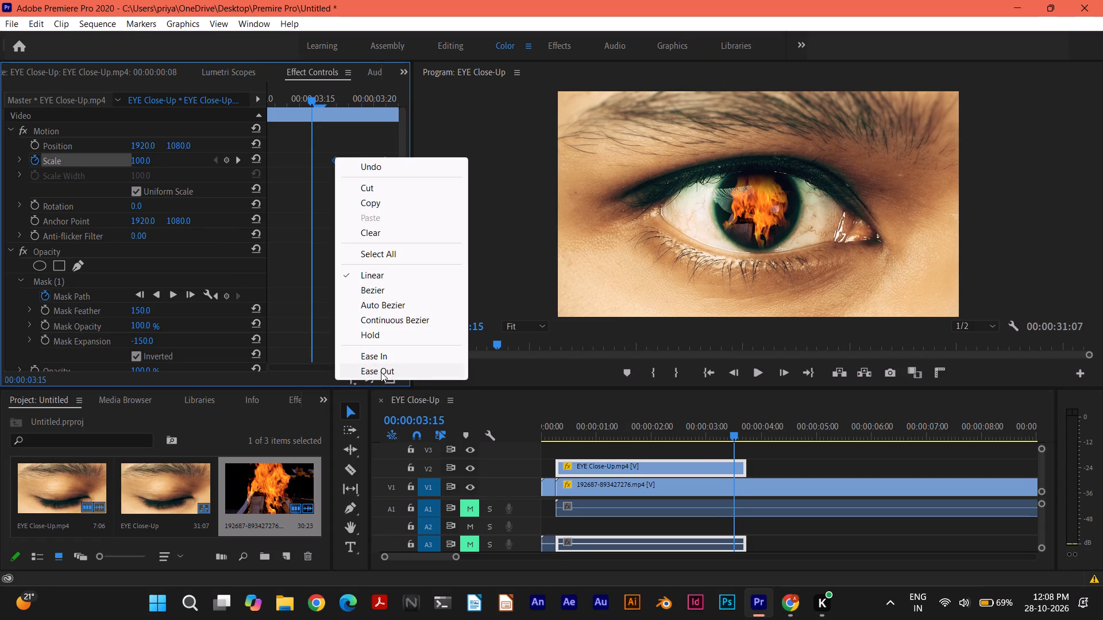
{"action": "left_click", "coordinate": [381, 372]}
{"action": "left_click_drag", "start_coordinate": [313, 97], "coordinate": [321, 96]}
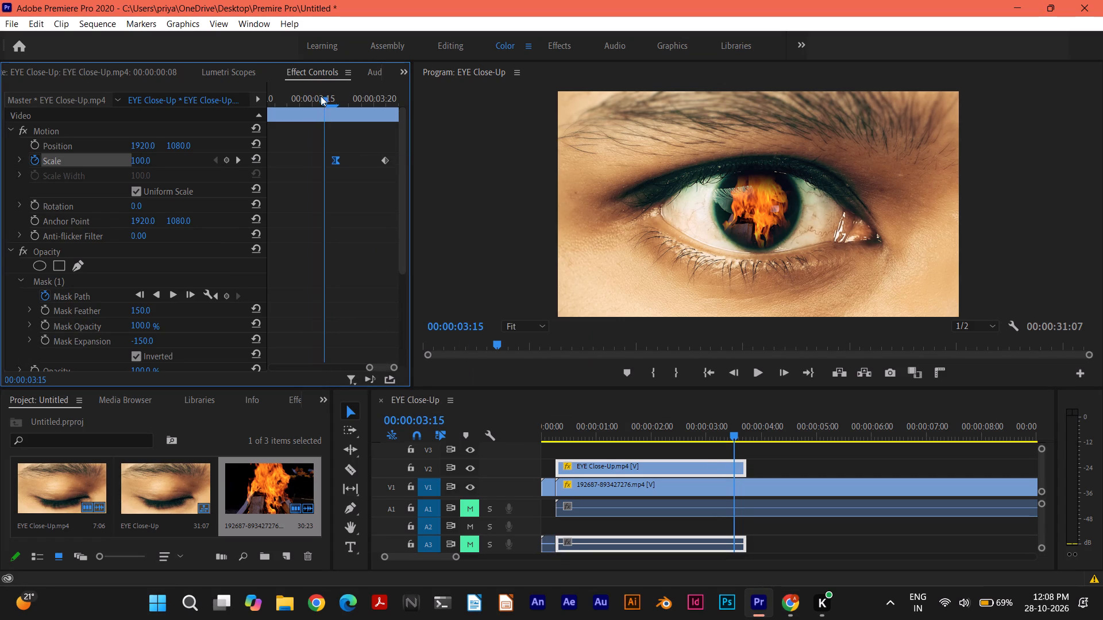
{"action": "left_click_drag", "start_coordinate": [321, 96], "coordinate": [379, 93]}
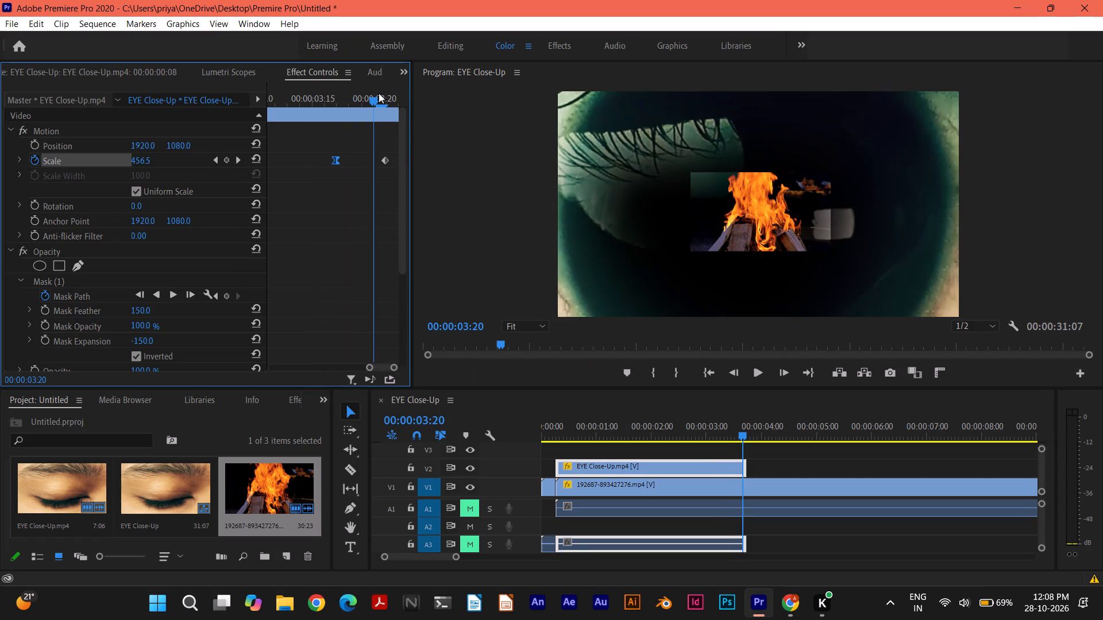
{"action": "left_click_drag", "start_coordinate": [379, 93], "coordinate": [381, 94]}
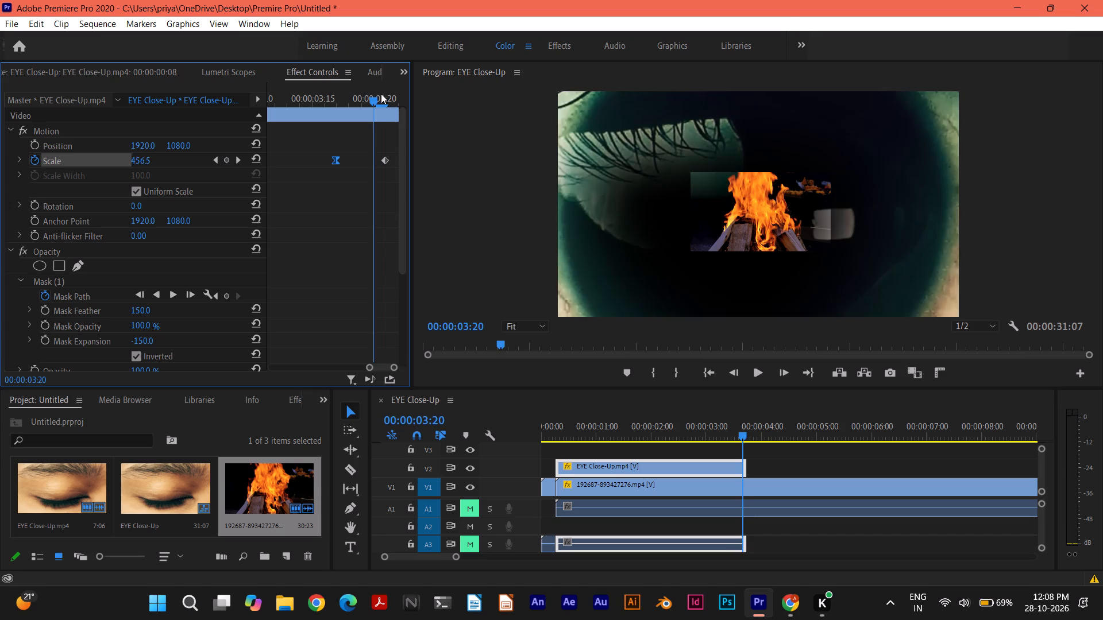
{"action": "left_click_drag", "start_coordinate": [381, 94], "coordinate": [384, 93]}
Switch to the Chrome tutorial and watch how the Scale property's graphs are opened, pausing at 4:00.
{"action": "left_click", "coordinate": [788, 601]}
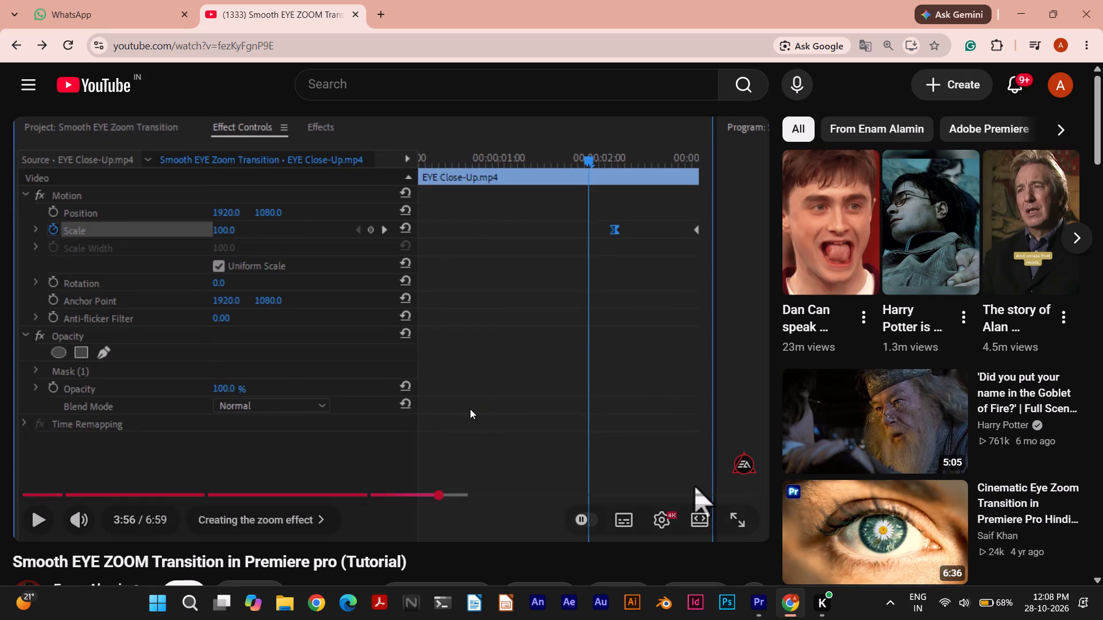
{"action": "left_click", "coordinate": [561, 400]}
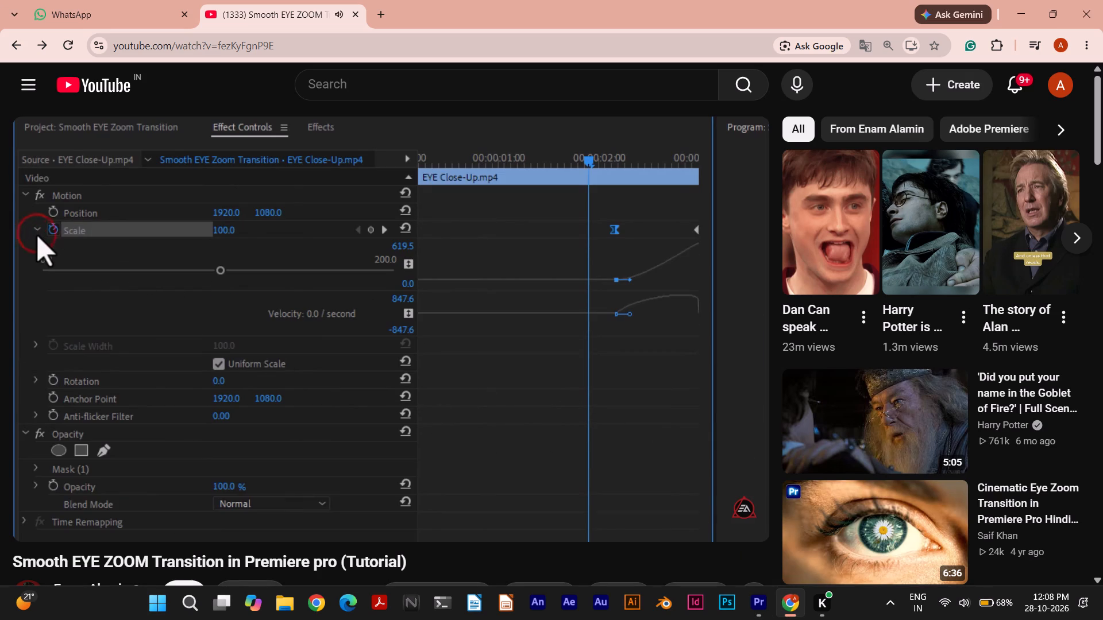
{"action": "left_click", "coordinate": [583, 396]}
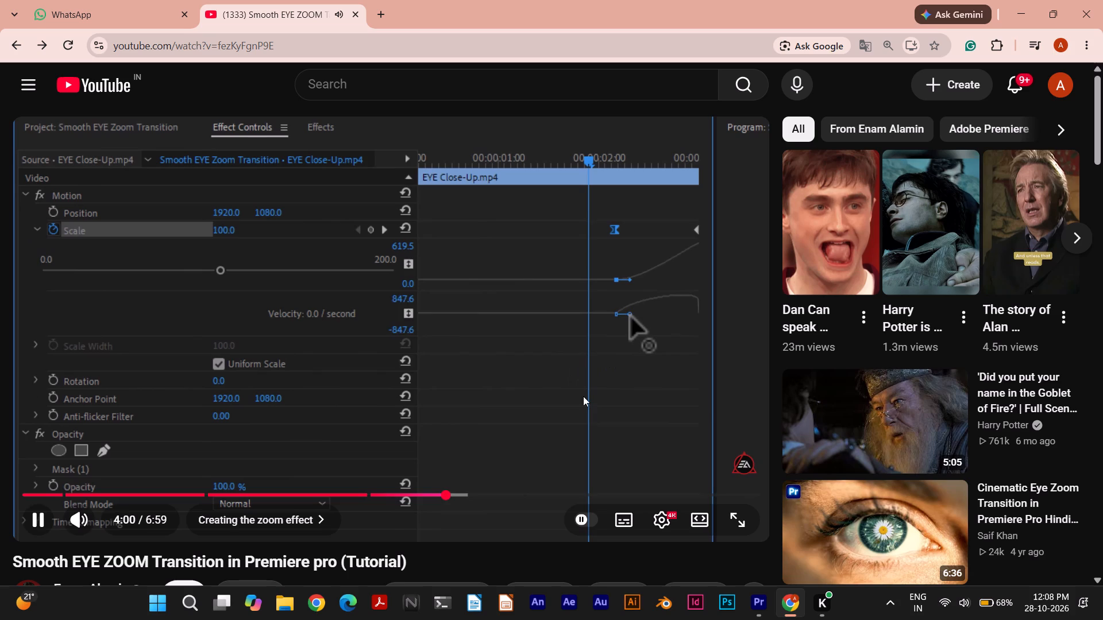
In Premiere Pro, expand the eye clip's Scale property to show its value and velocity graphs, and zoom in slightly on the keyframes.
{"action": "left_click", "coordinate": [762, 598]}
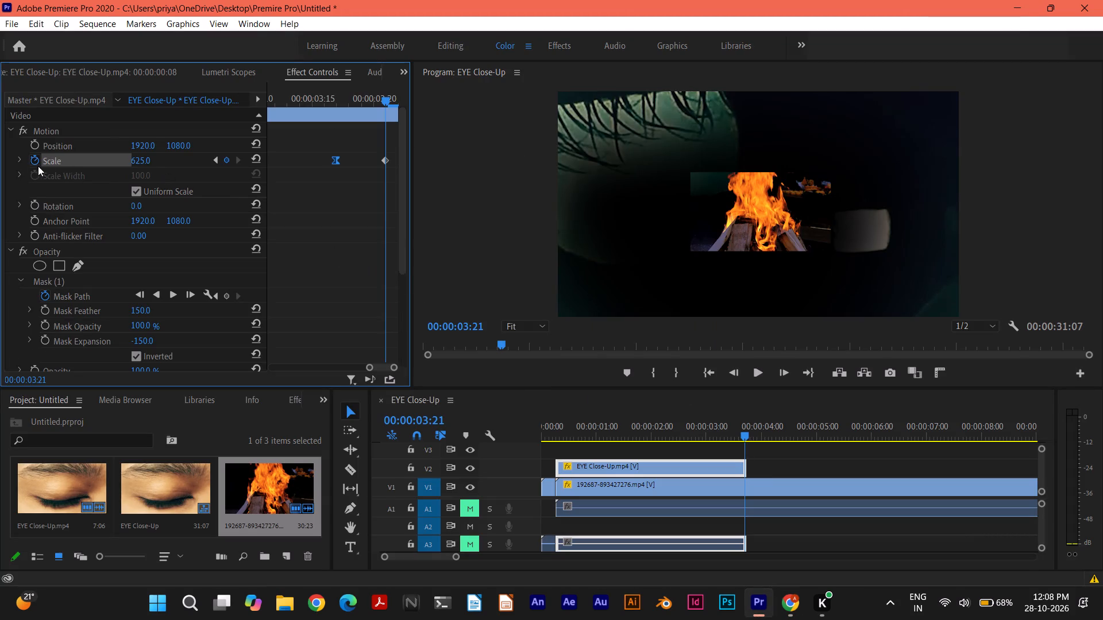
{"action": "left_click", "coordinate": [21, 160]}
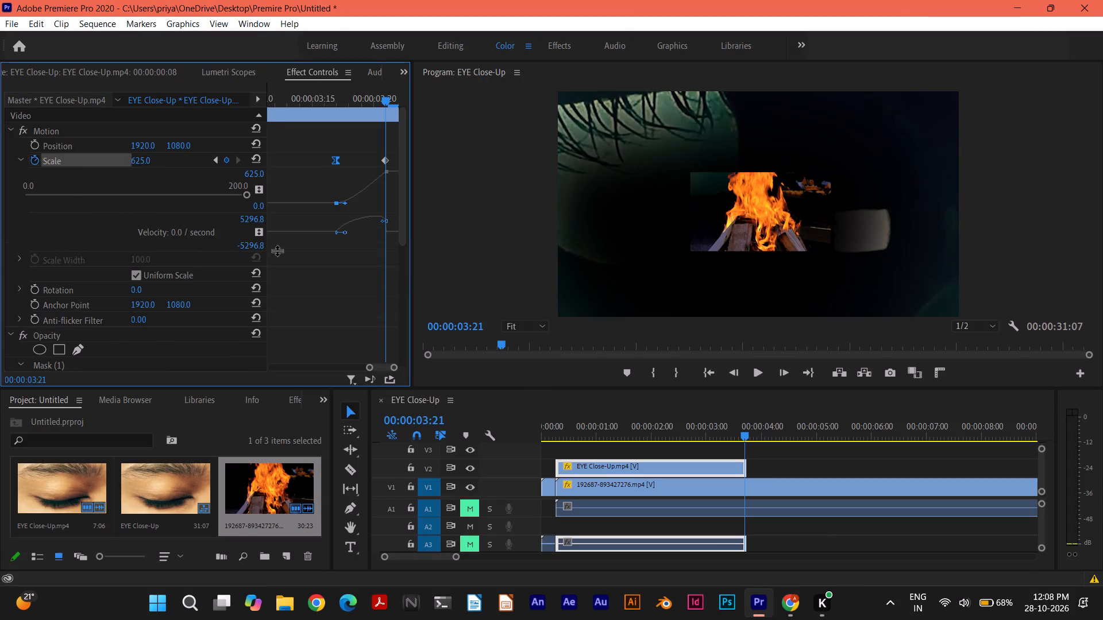
{"action": "left_click", "coordinate": [369, 368]}
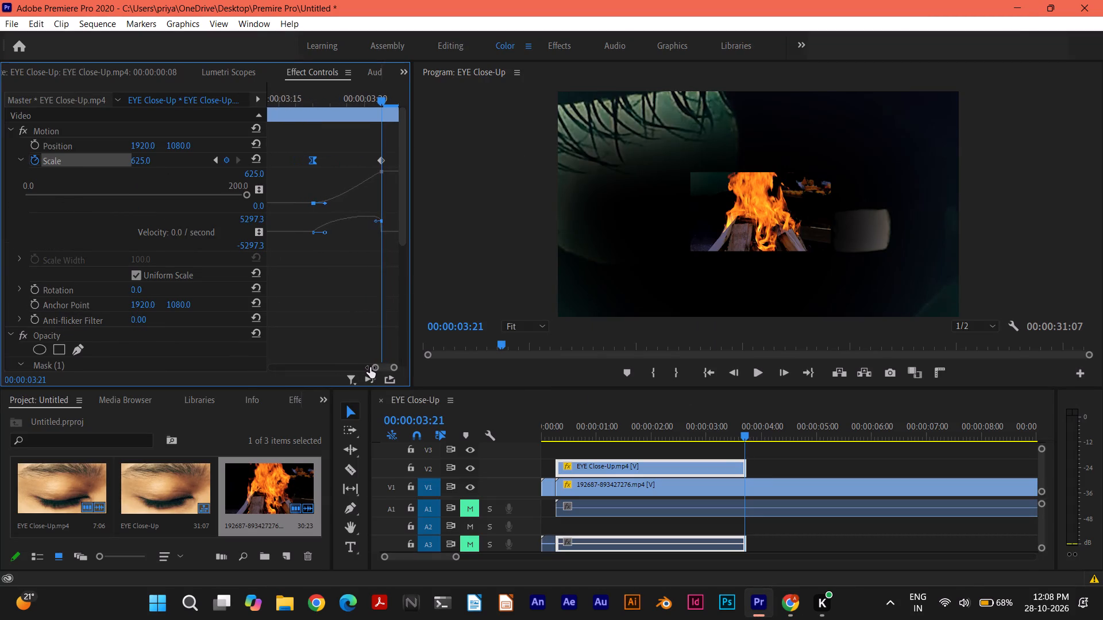
Switch to the Chrome tutorial and watch the easing handle adjustment and the fire clip's Position keyframes, replaying from 4:03 and pausing at 4:13.
{"action": "left_click", "coordinate": [795, 603]}
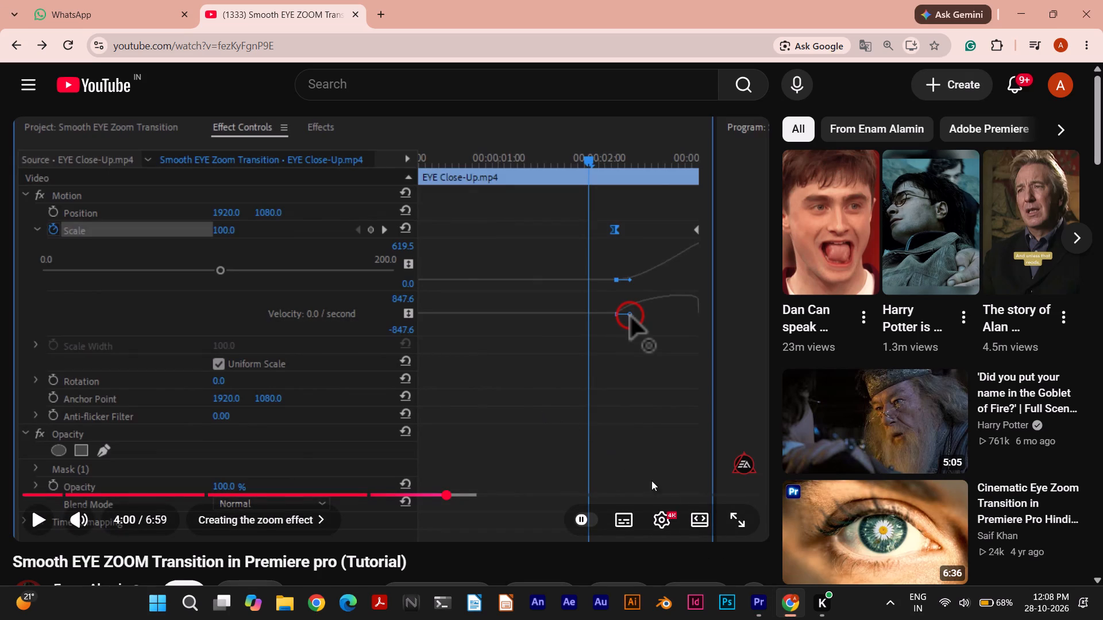
{"action": "left_click", "coordinate": [751, 601]}
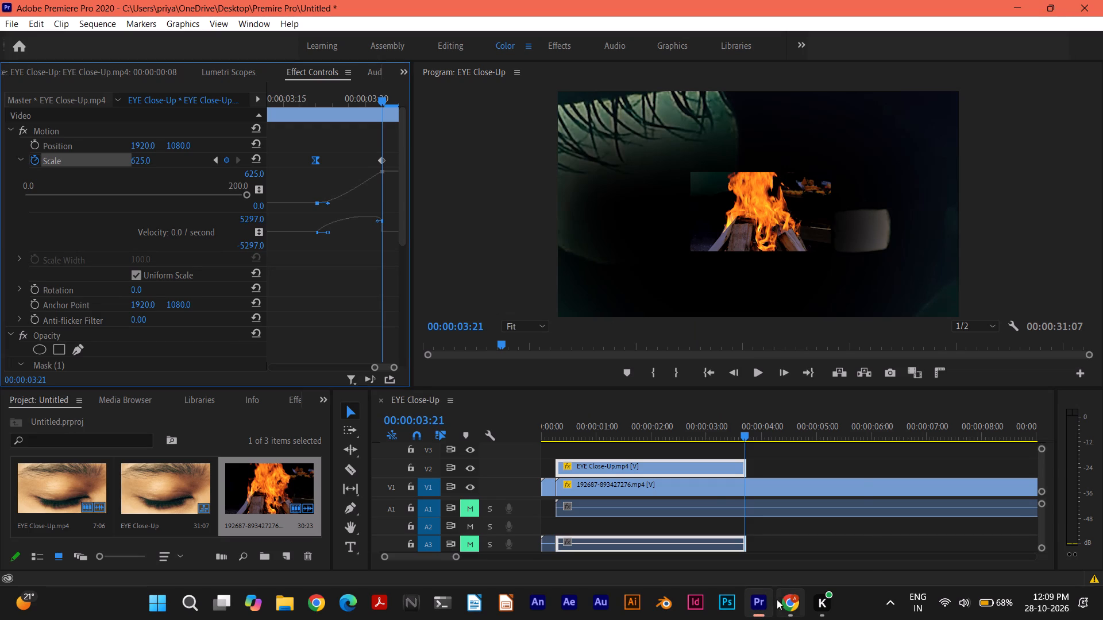
{"action": "left_click", "coordinate": [784, 600]}
{"action": "left_click", "coordinate": [610, 462]}
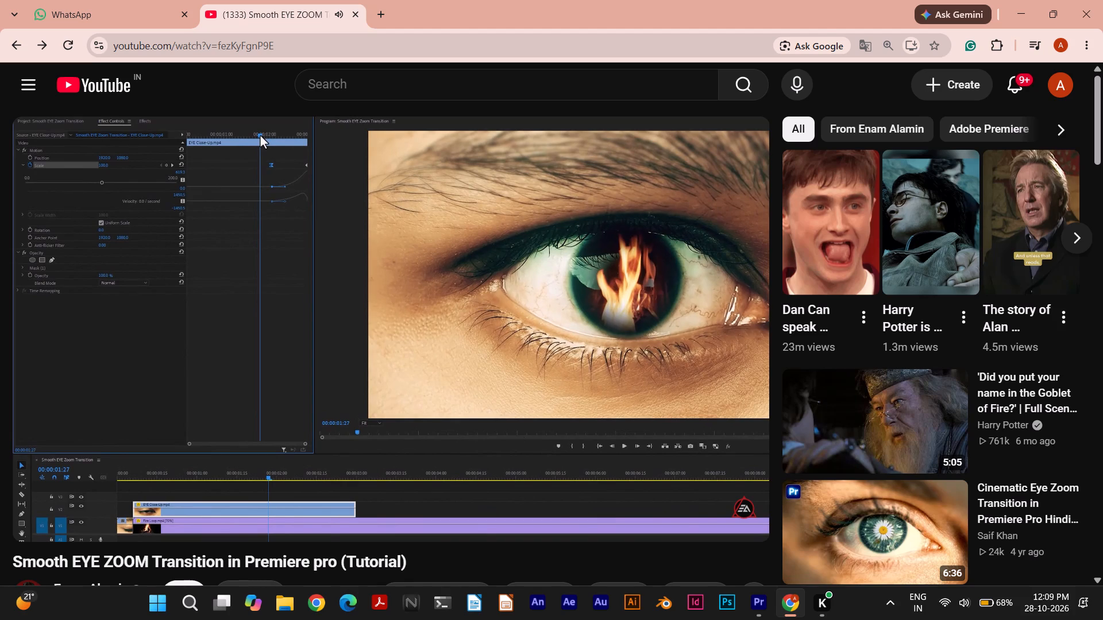
{"action": "left_click", "coordinate": [537, 387]}
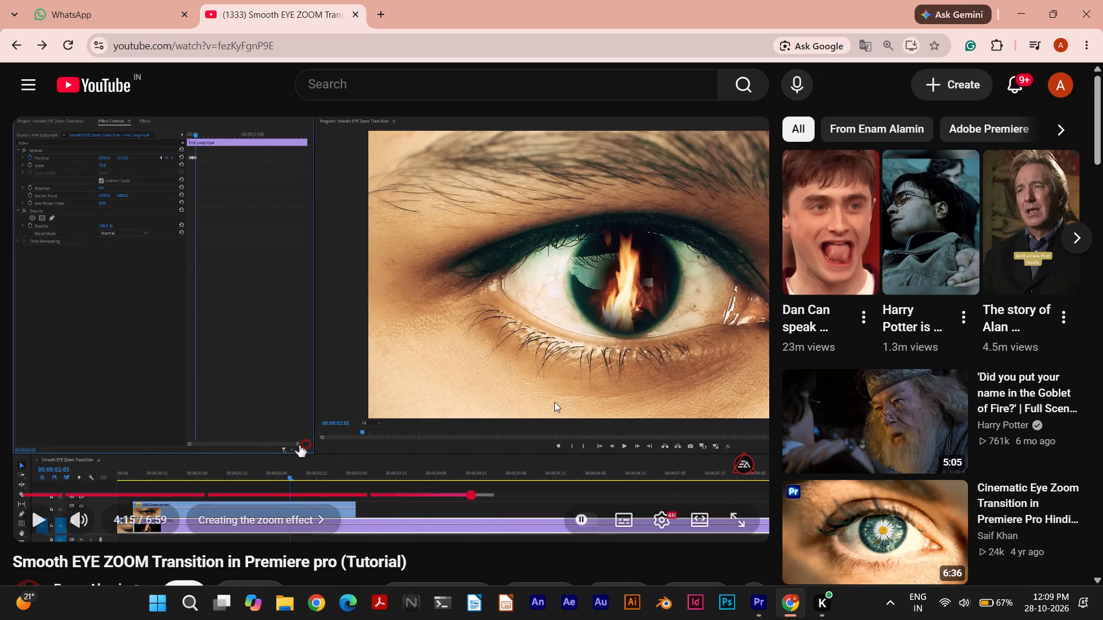
{"action": "left_click", "coordinate": [580, 386]}
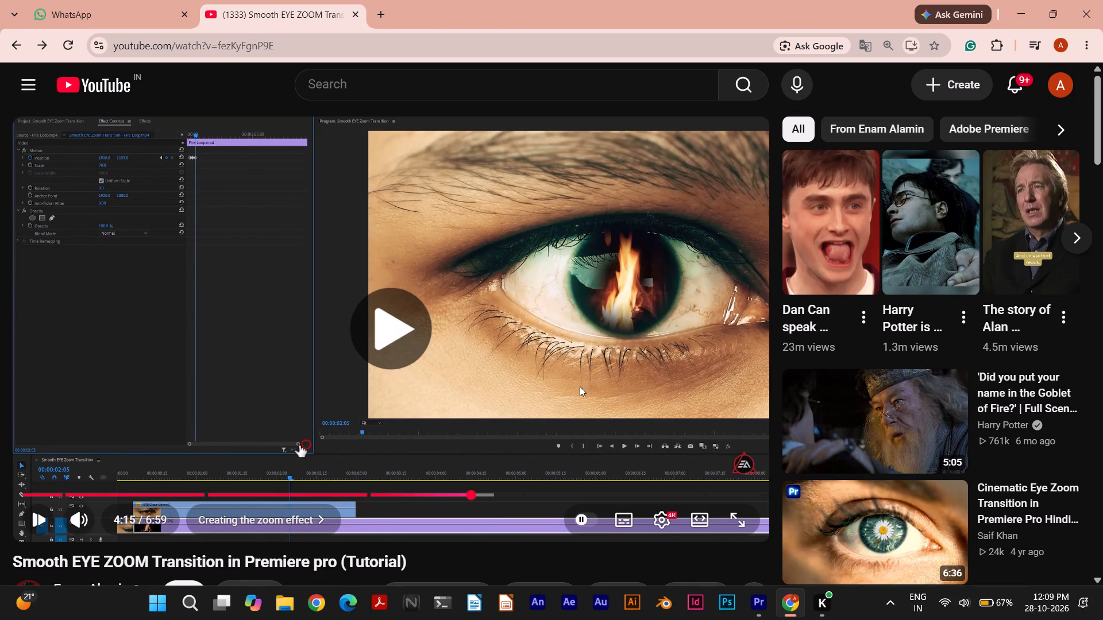
{"action": "left_click", "coordinate": [580, 386]}
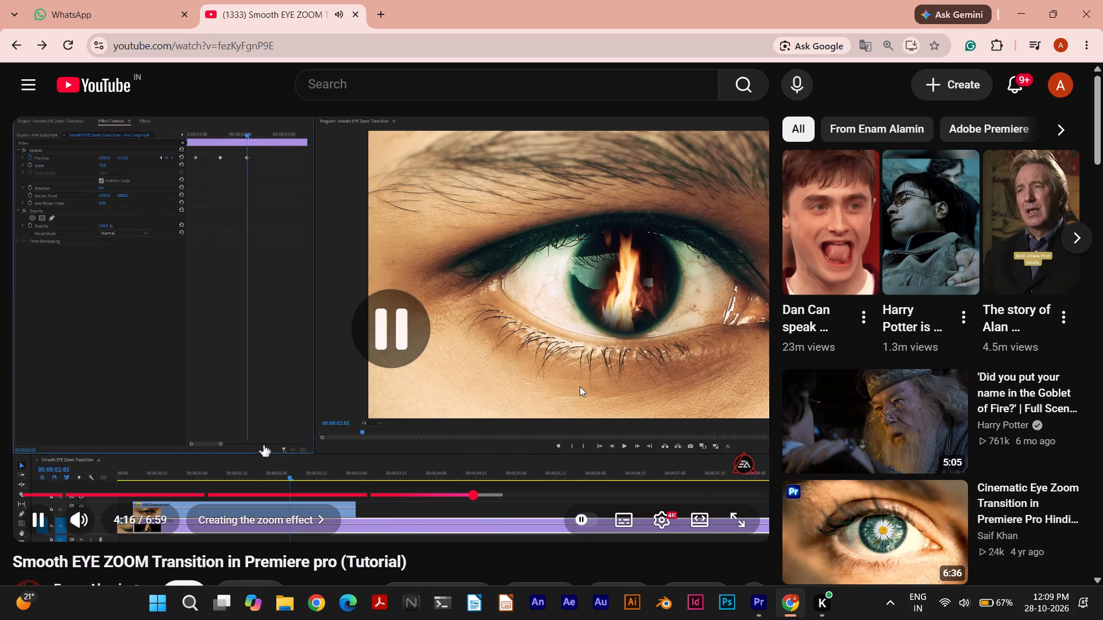
{"action": "left_click", "coordinate": [450, 496]}
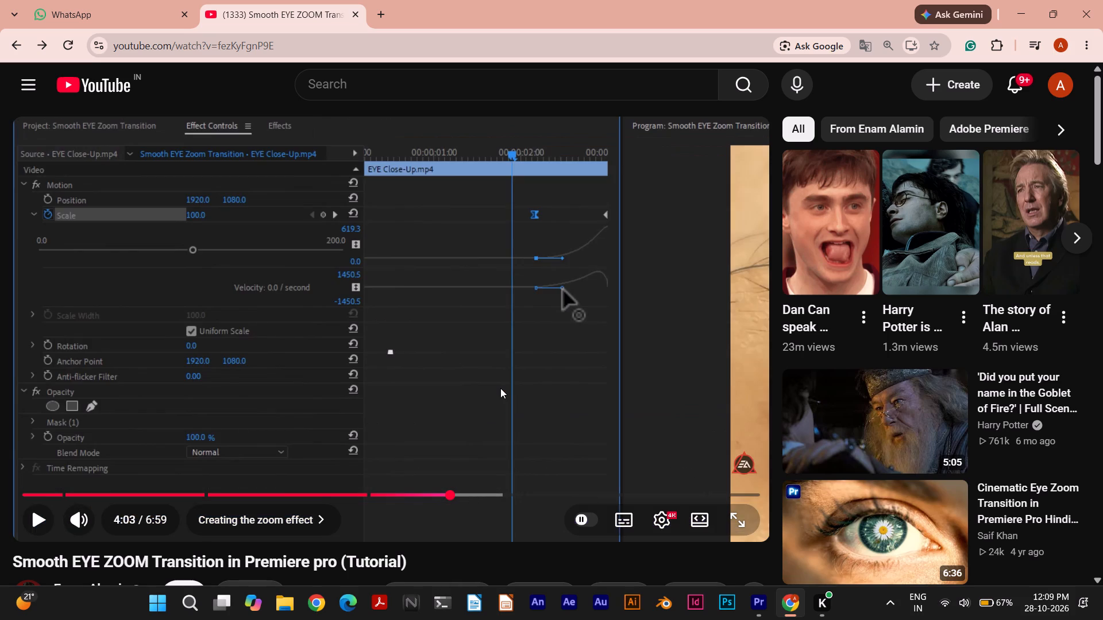
{"action": "left_click", "coordinate": [500, 388]}
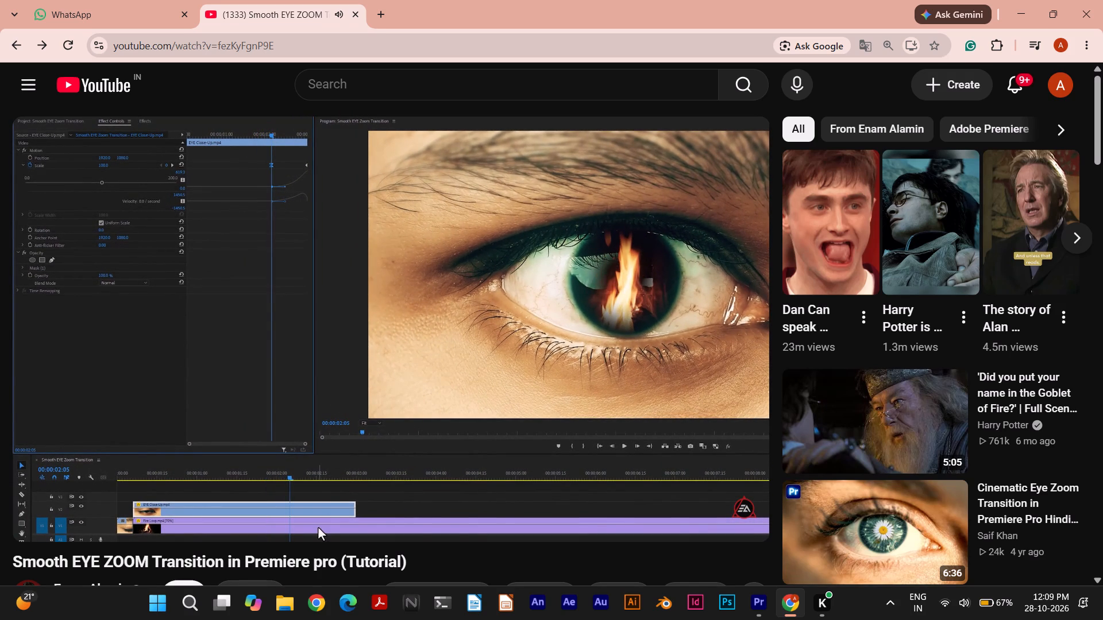
{"action": "left_click", "coordinate": [500, 388]}
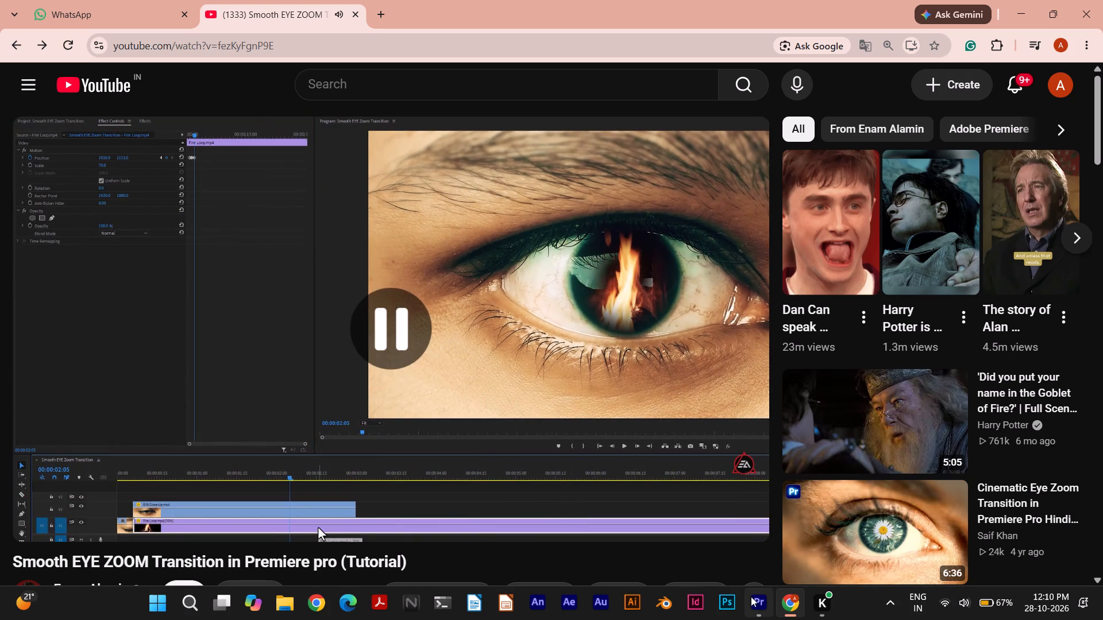
In Premiere Pro, select the fire clip on V1 and widen the area showing its effect settings, checking against the paused Chrome tutorial.
{"action": "left_click", "coordinate": [761, 606]}
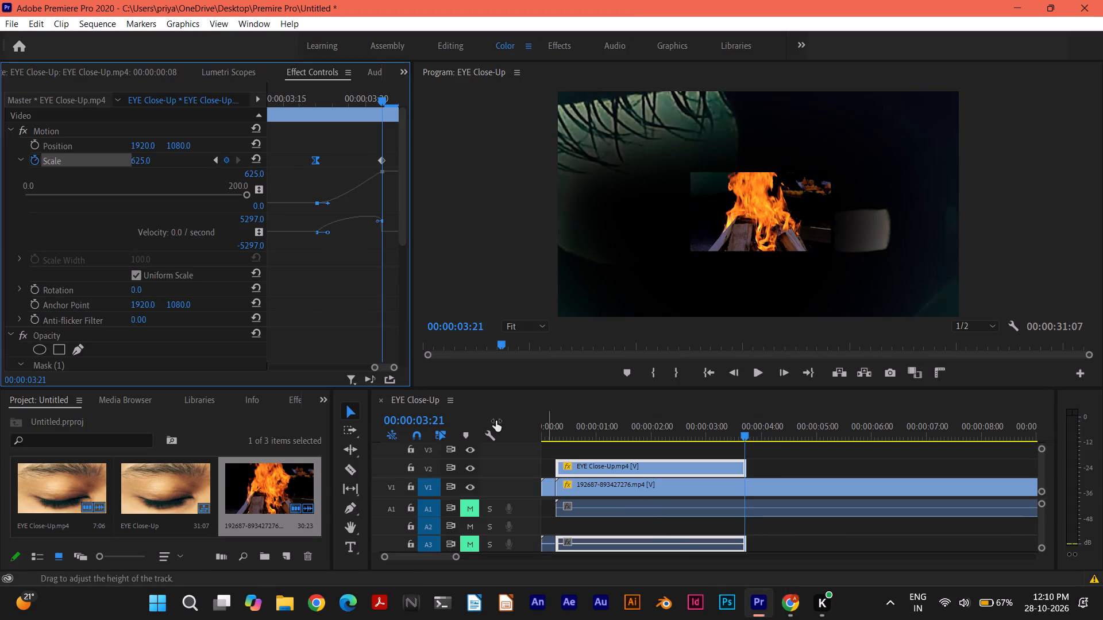
{"action": "left_click", "coordinate": [807, 484]}
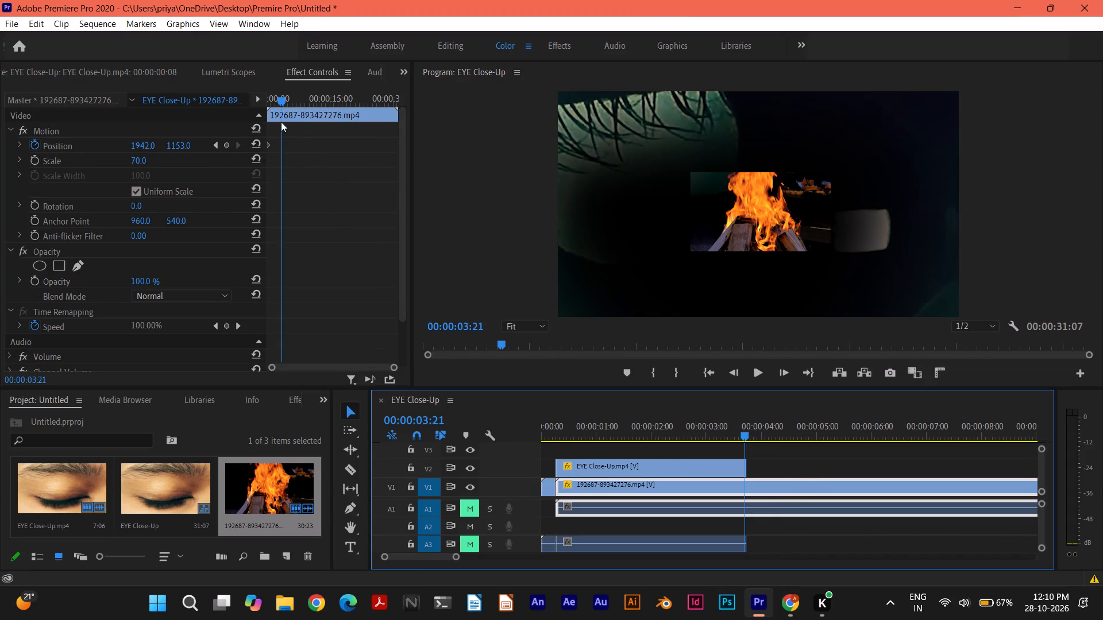
{"action": "left_click_drag", "start_coordinate": [394, 370], "coordinate": [388, 370]}
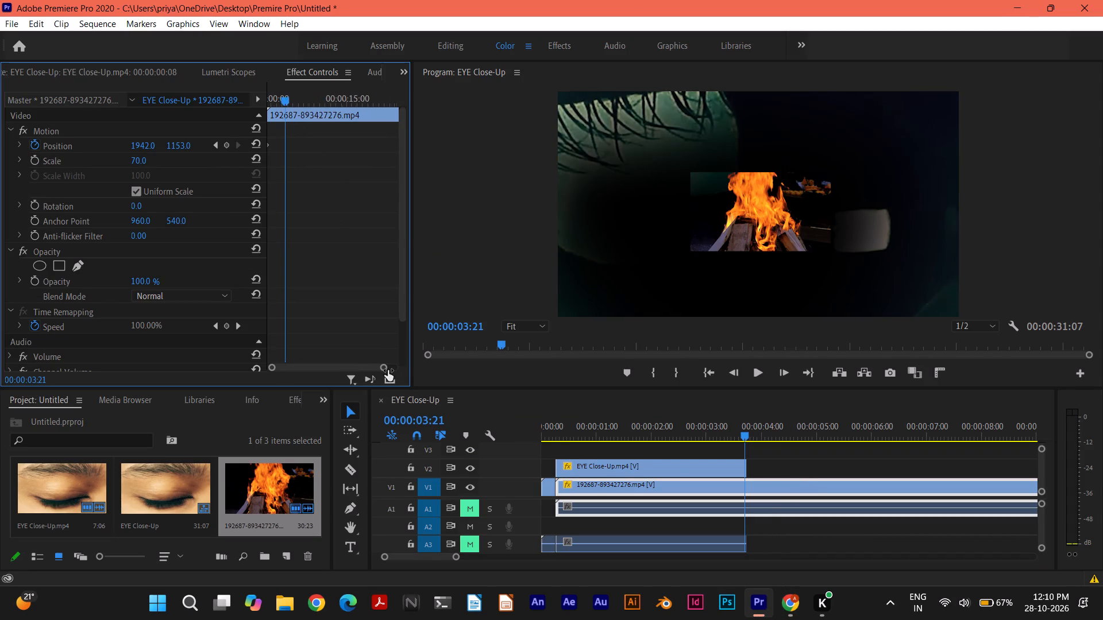
{"action": "left_click_drag", "start_coordinate": [388, 370], "coordinate": [424, 367]}
{"action": "left_click", "coordinate": [798, 600]}
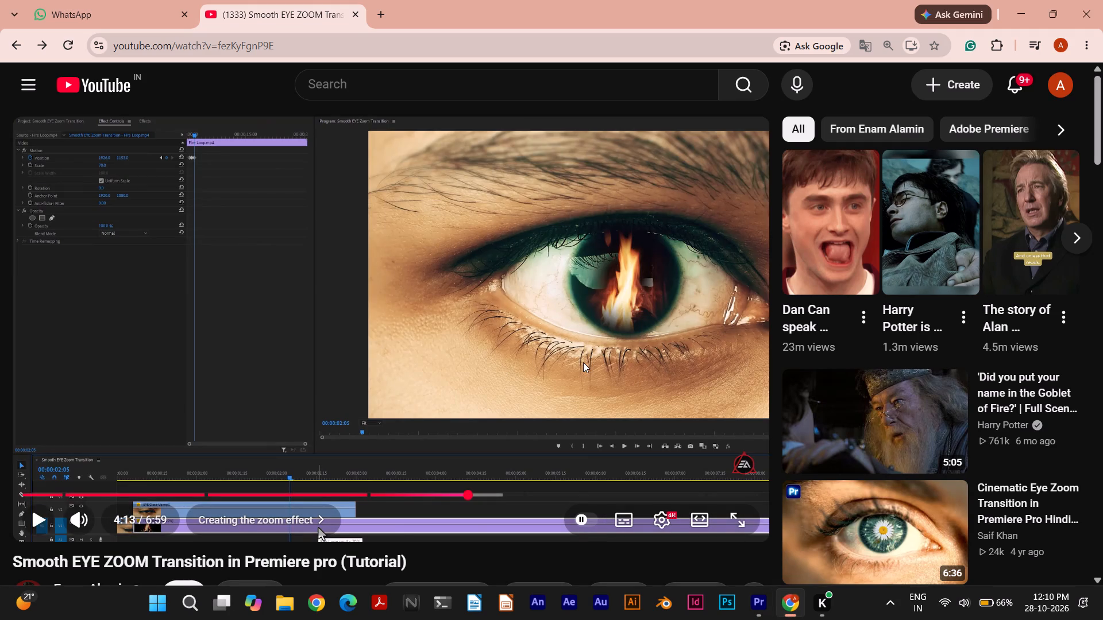
{"action": "left_click", "coordinate": [758, 607]}
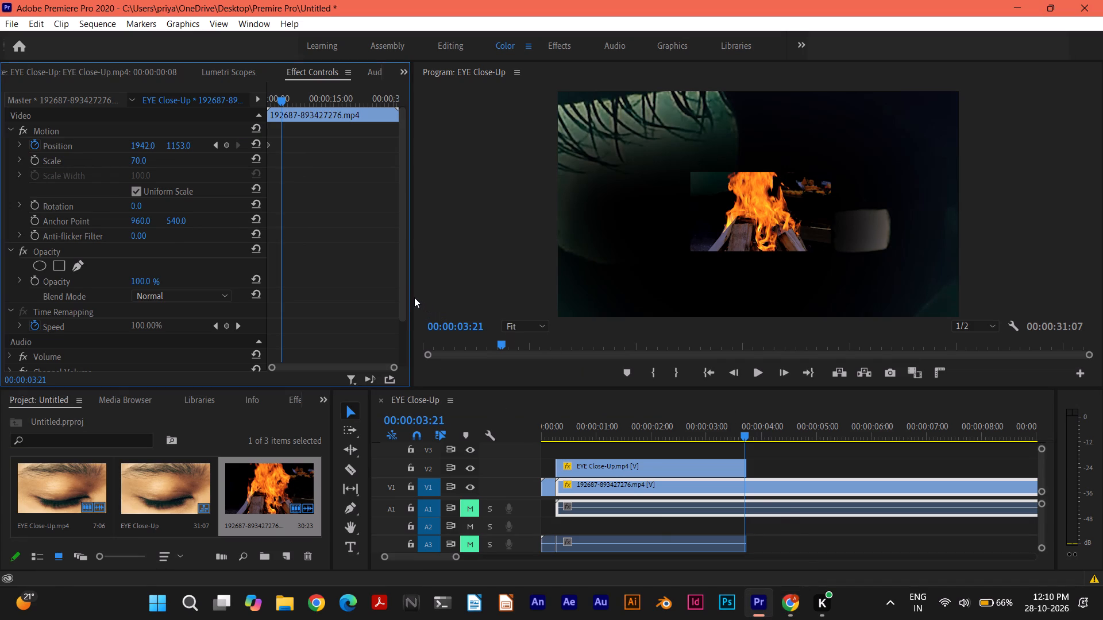
{"action": "left_click_drag", "start_coordinate": [411, 296], "coordinate": [451, 296]}
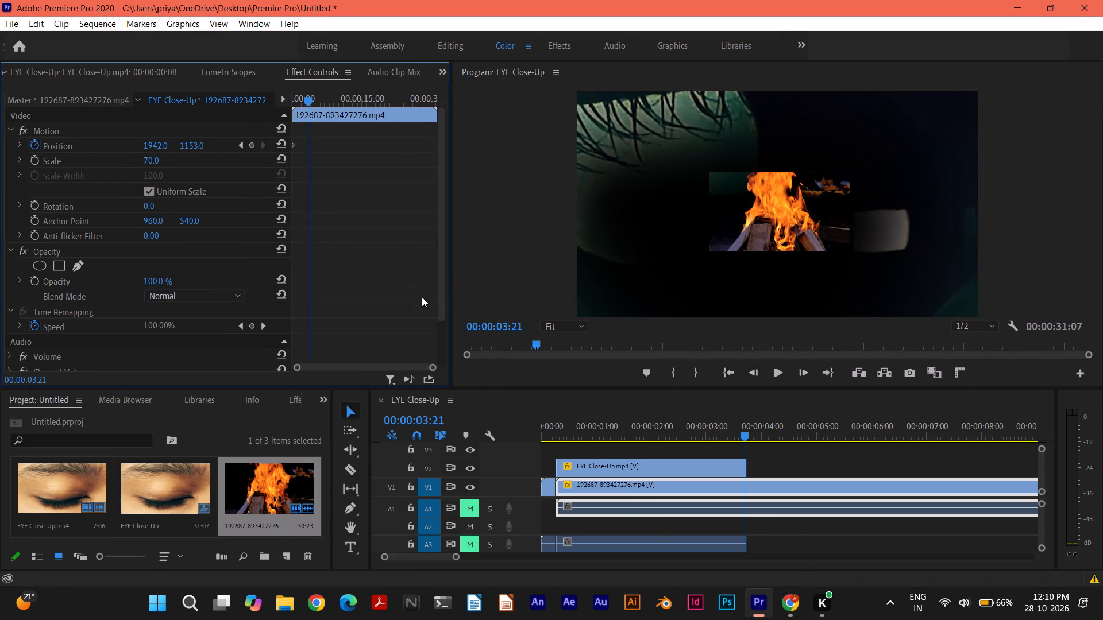
After another glance at the Chrome tutorial, return to Premiere Pro, move the playhead to 00:00:00:08, expand the fire clip's Position property and widen its keyframe area.
{"action": "left_click", "coordinate": [785, 609]}
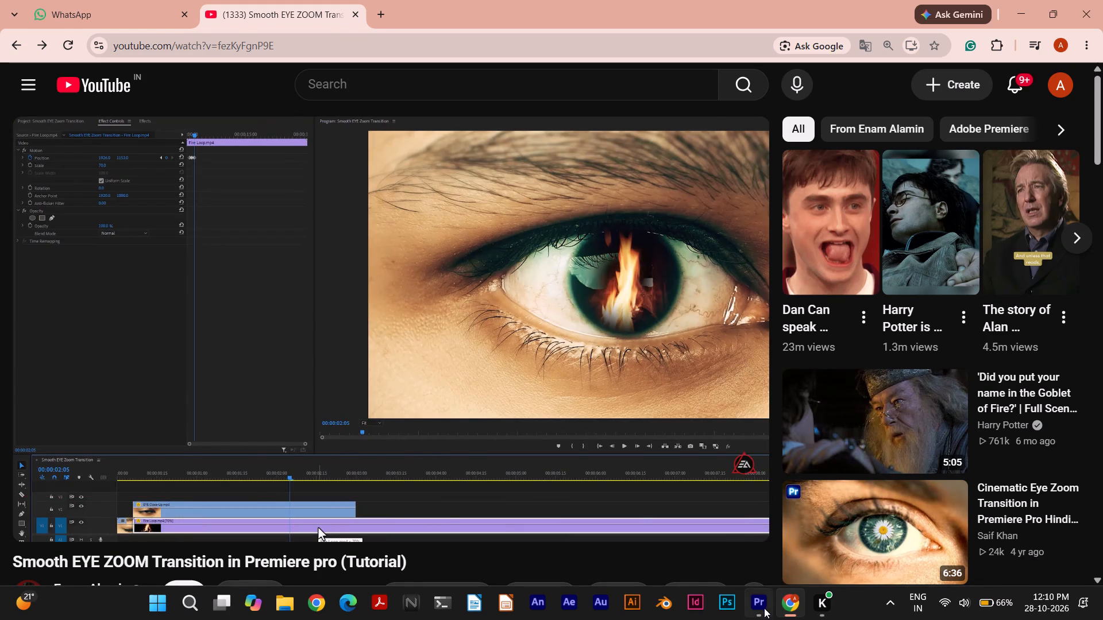
{"action": "left_click", "coordinate": [764, 608]}
{"action": "left_click_drag", "start_coordinate": [311, 96], "coordinate": [295, 97]}
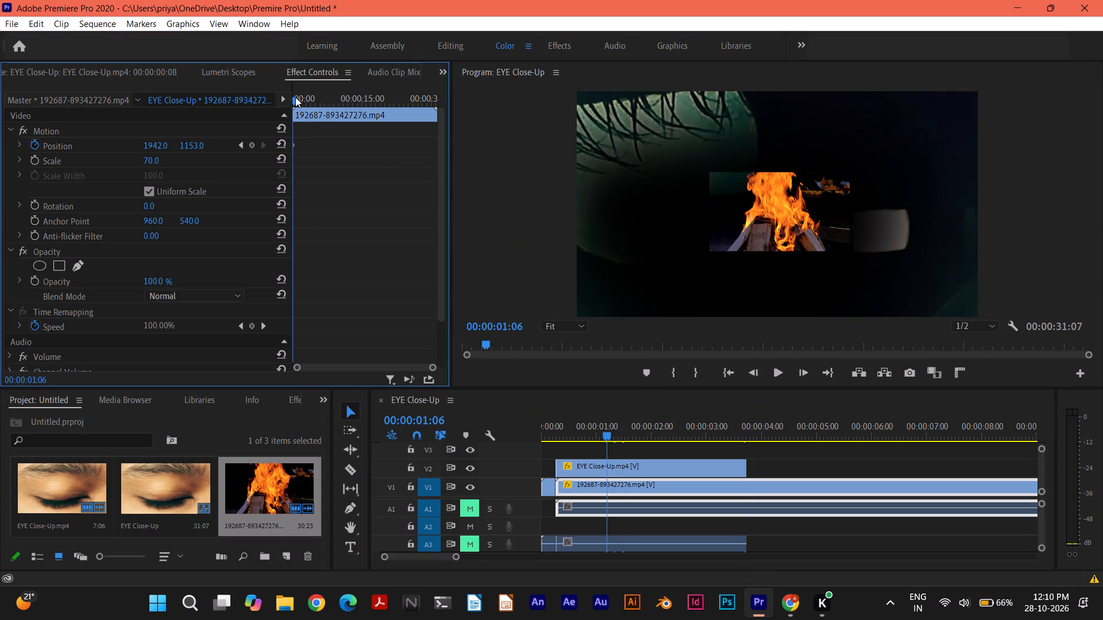
{"action": "left_click_drag", "start_coordinate": [295, 97], "coordinate": [295, 98]}
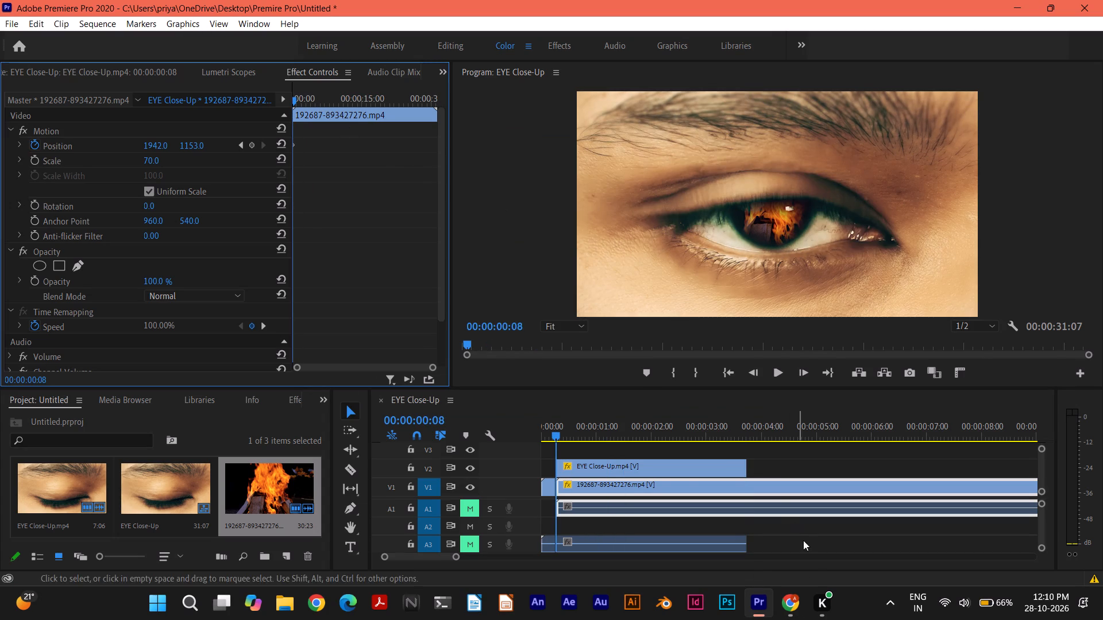
{"action": "left_click", "coordinate": [295, 98]}
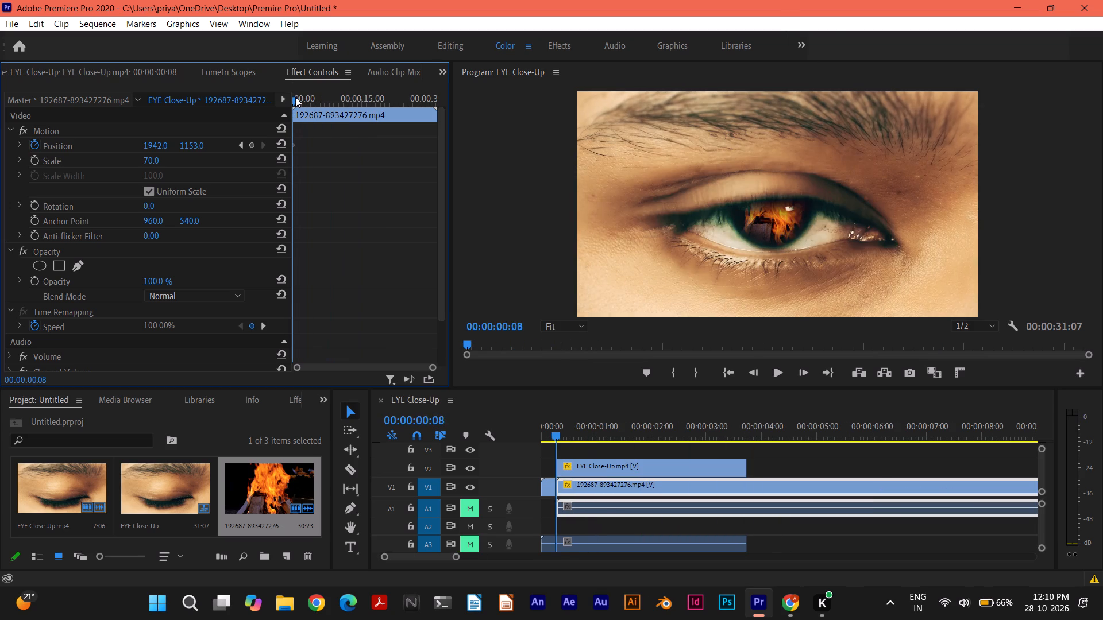
{"action": "left_click", "coordinate": [18, 143]}
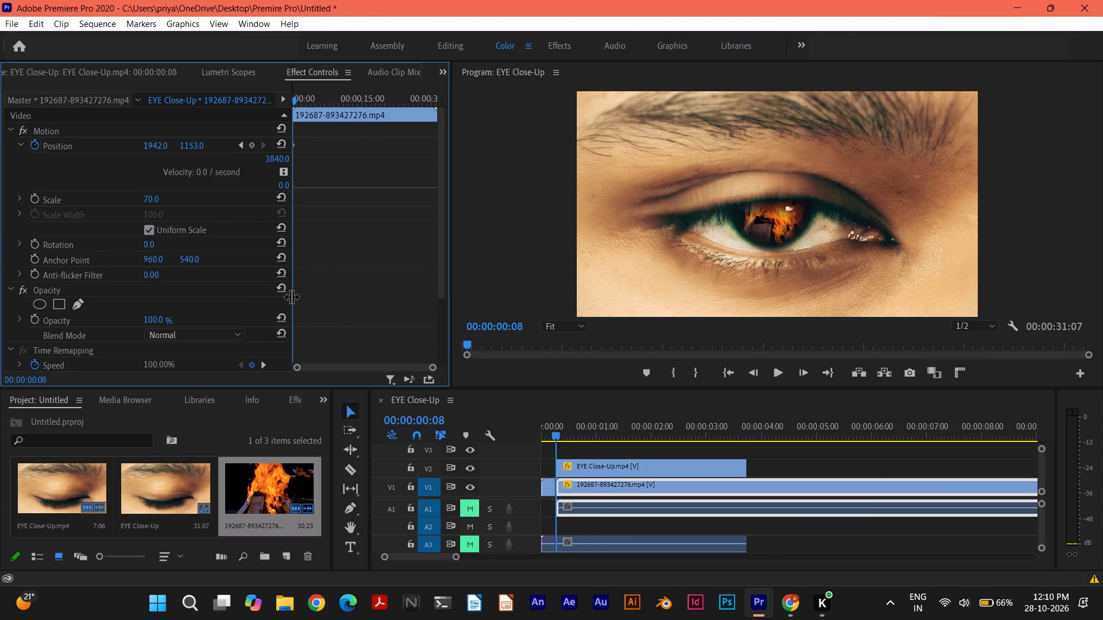
{"action": "left_click_drag", "start_coordinate": [292, 297], "coordinate": [265, 287]}
{"action": "left_click_drag", "start_coordinate": [265, 287], "coordinate": [291, 289]}
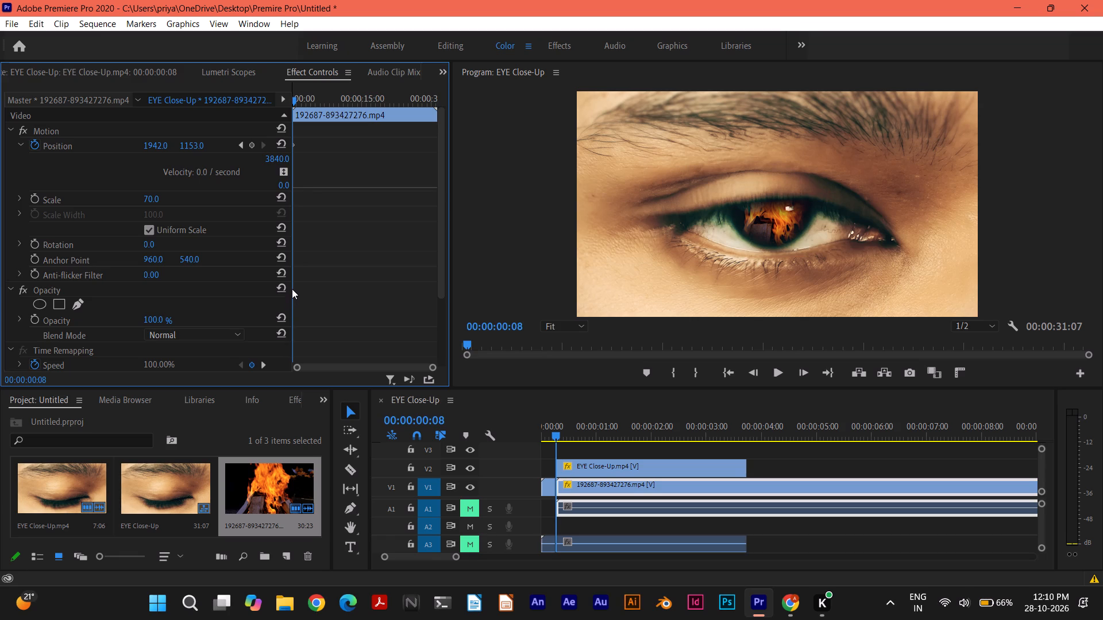
{"action": "left_click_drag", "start_coordinate": [291, 307], "coordinate": [280, 307]}
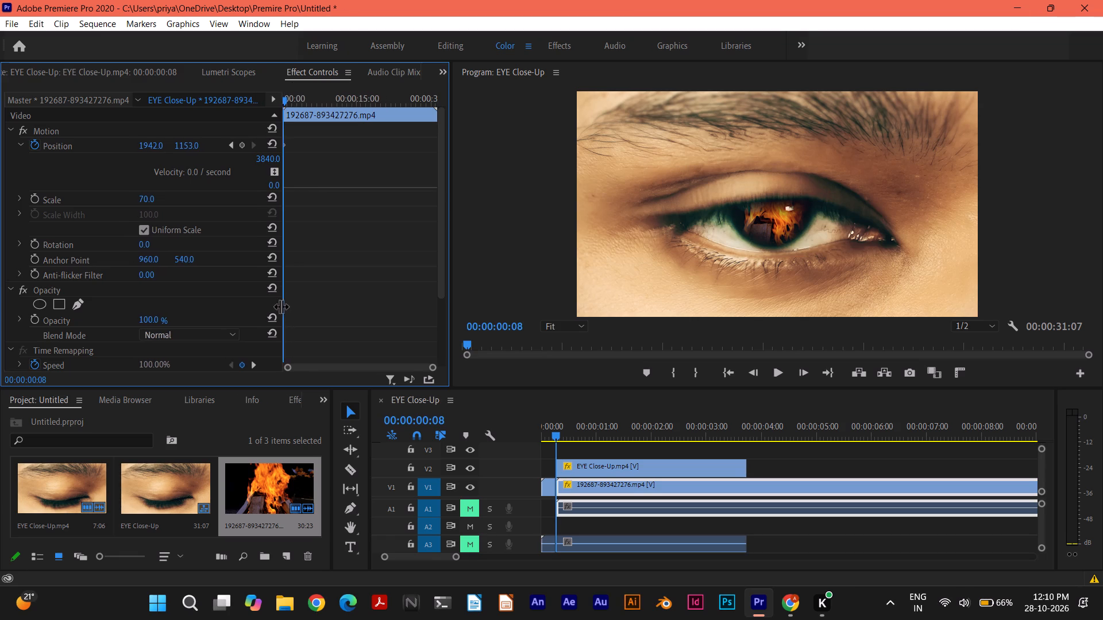
{"action": "left_click_drag", "start_coordinate": [280, 307], "coordinate": [264, 296]}
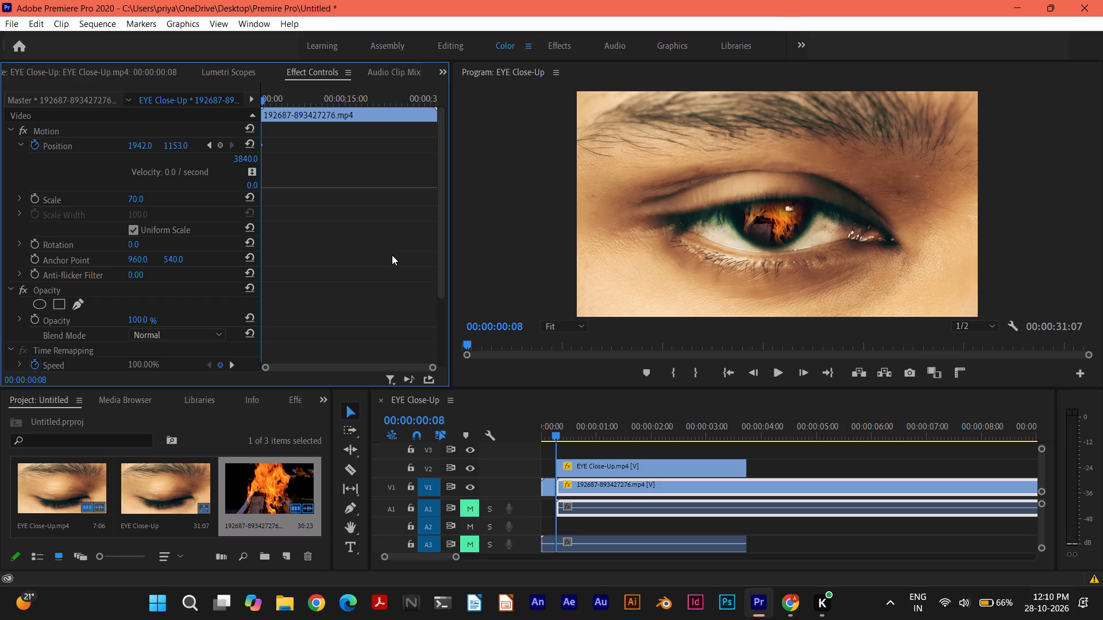
Switch to the Chrome tutorial and watch how the fire clip's Position keyframes are brought into view, pausing at 4:18.
{"action": "left_click", "coordinate": [792, 593]}
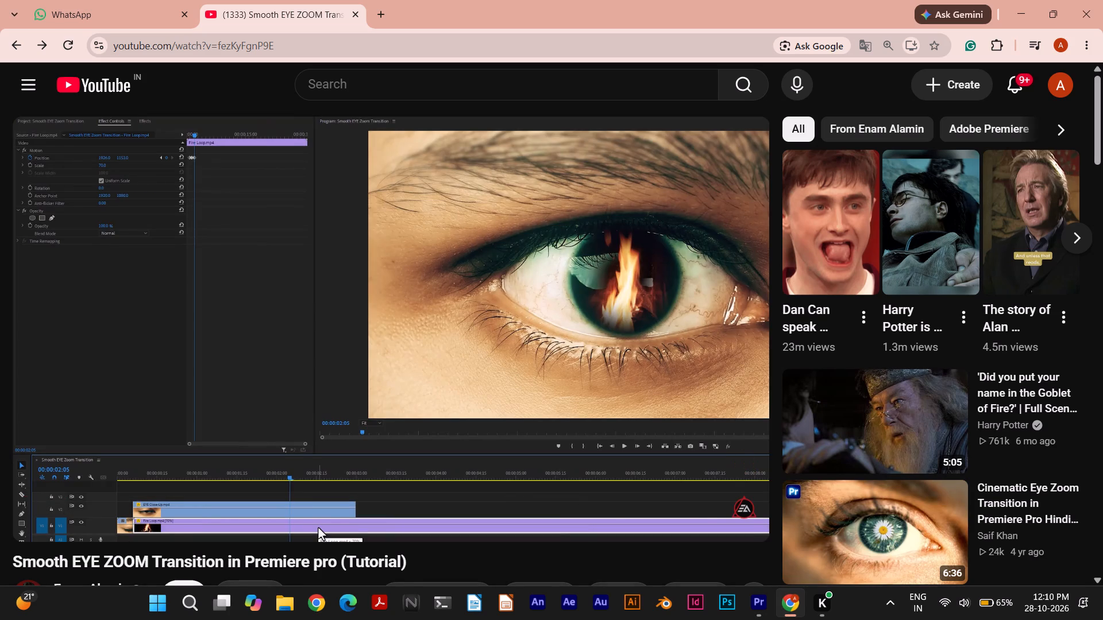
{"action": "left_click", "coordinate": [533, 289]}
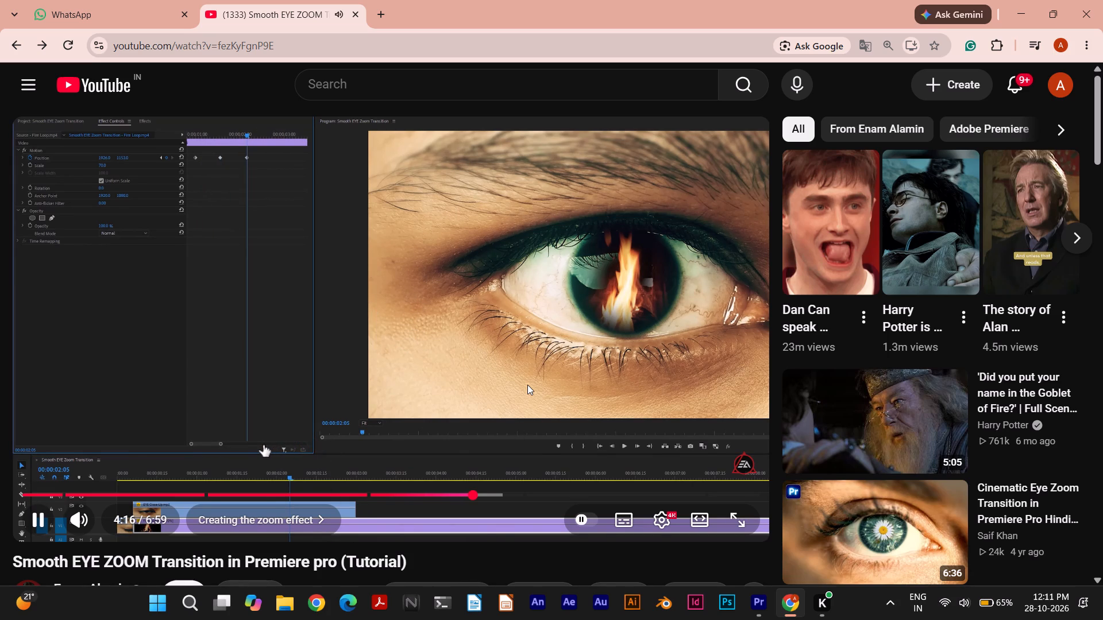
{"action": "left_click", "coordinate": [554, 328]}
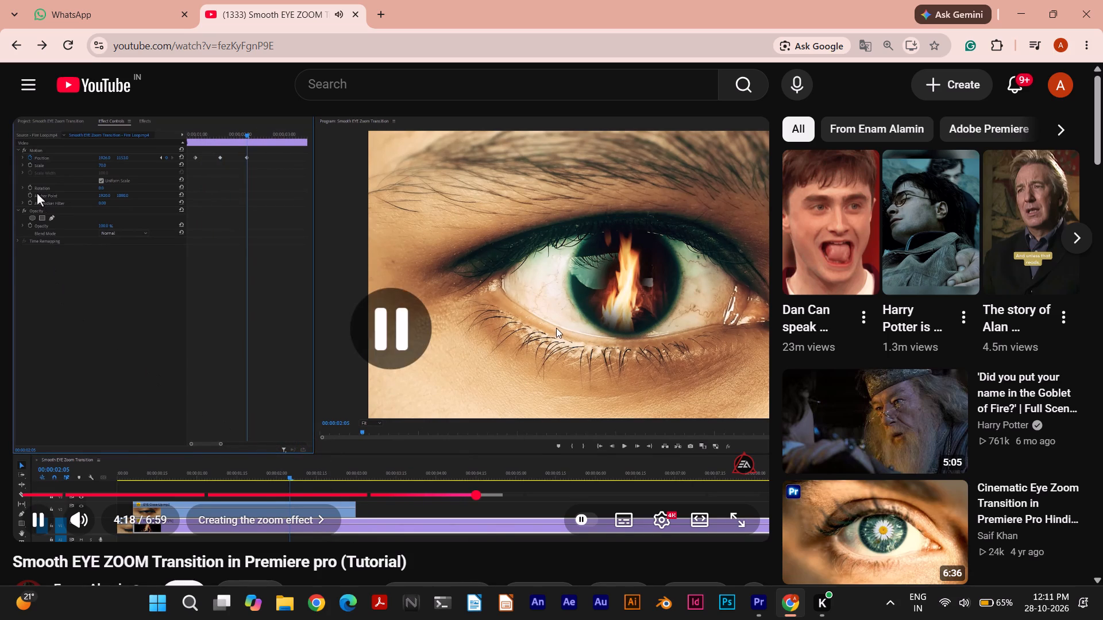
In Premiere Pro, examine the fire clip's Position keyframe area, scrubbing from 00:00:00:08 to 00:00:00:24 and back to the clip's start.
{"action": "left_click", "coordinate": [749, 598]}
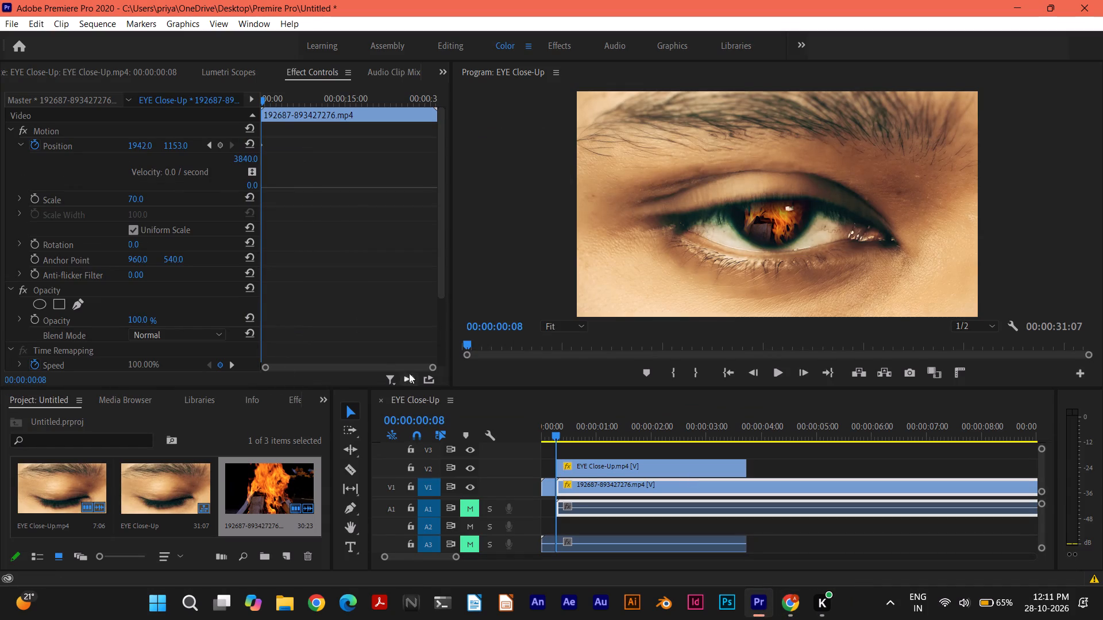
{"action": "left_click_drag", "start_coordinate": [432, 370], "coordinate": [365, 364]}
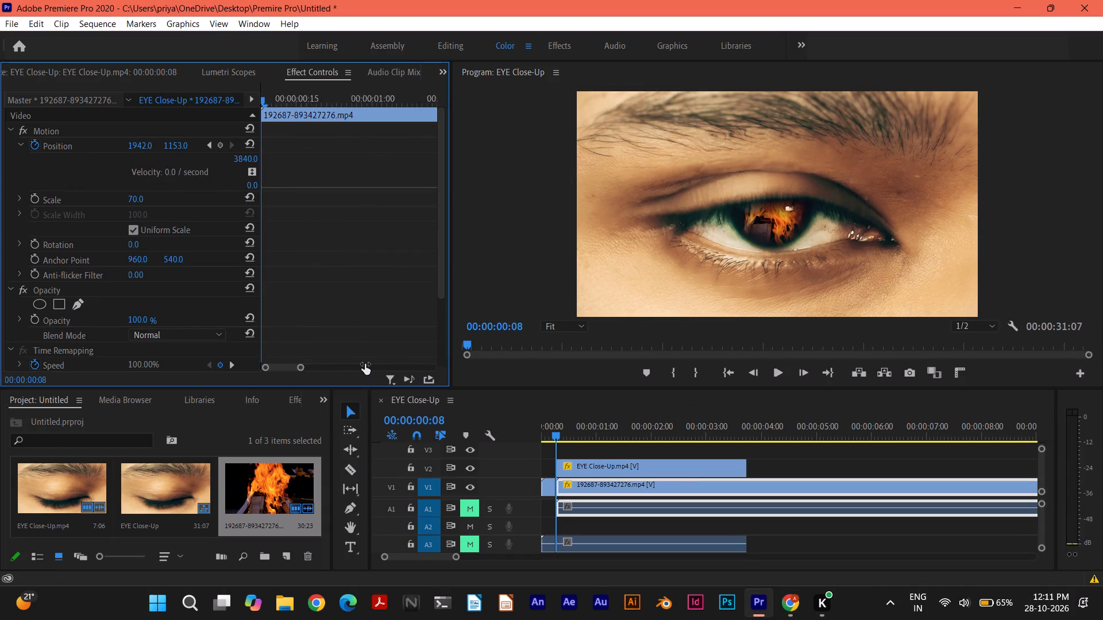
{"action": "left_click_drag", "start_coordinate": [365, 364], "coordinate": [335, 363]}
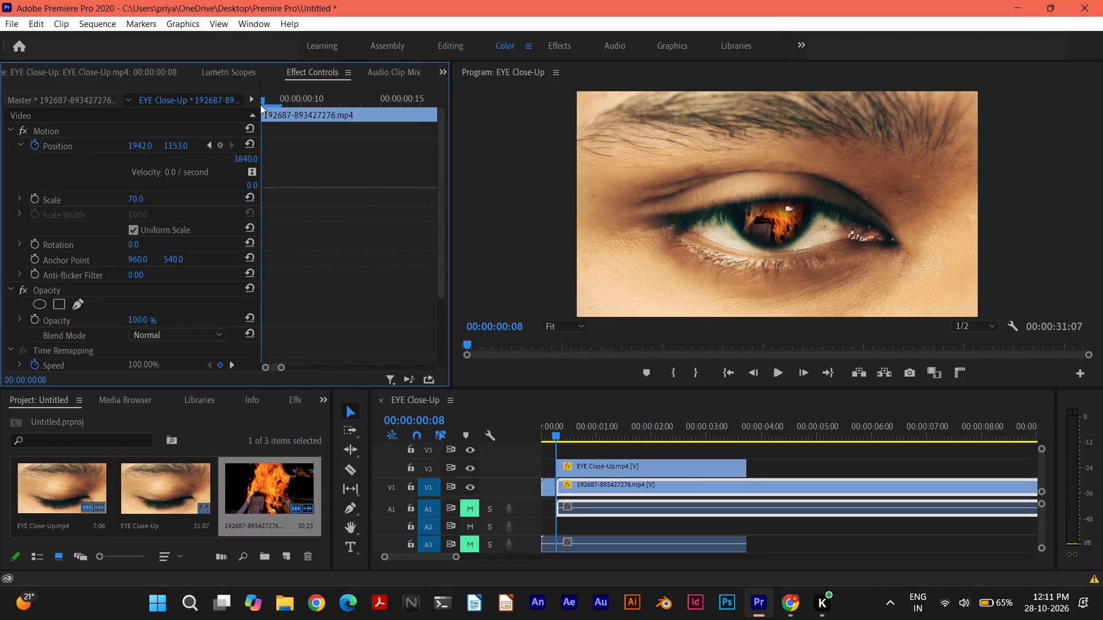
{"action": "left_click_drag", "start_coordinate": [262, 102], "coordinate": [385, 102]}
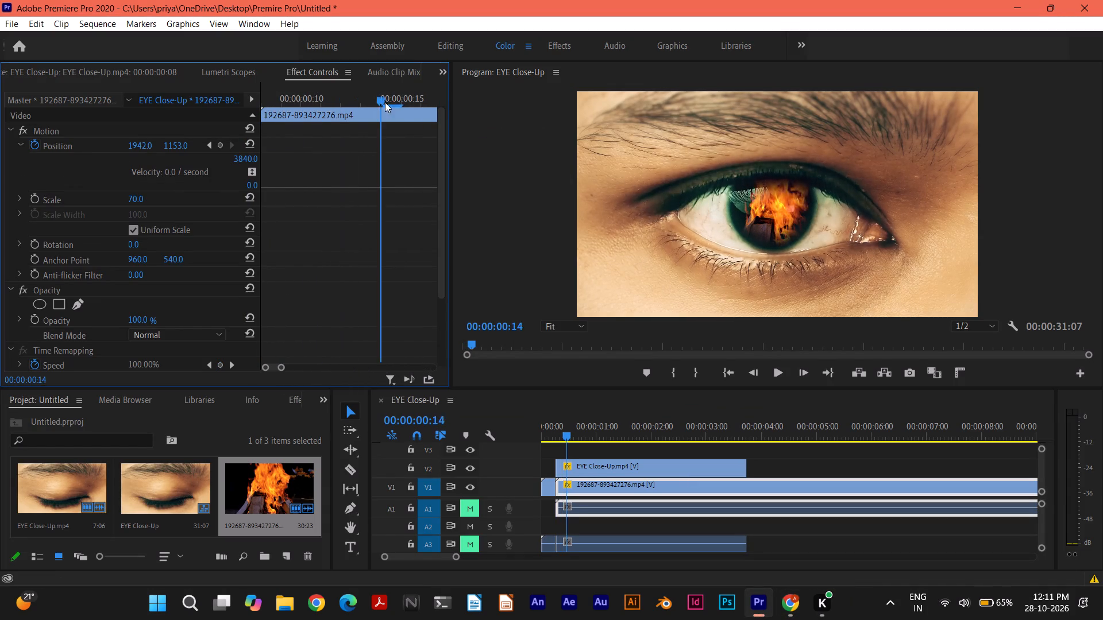
{"action": "left_click_drag", "start_coordinate": [385, 102], "coordinate": [458, 103]}
{"action": "left_click_drag", "start_coordinate": [439, 154], "coordinate": [441, 108]}
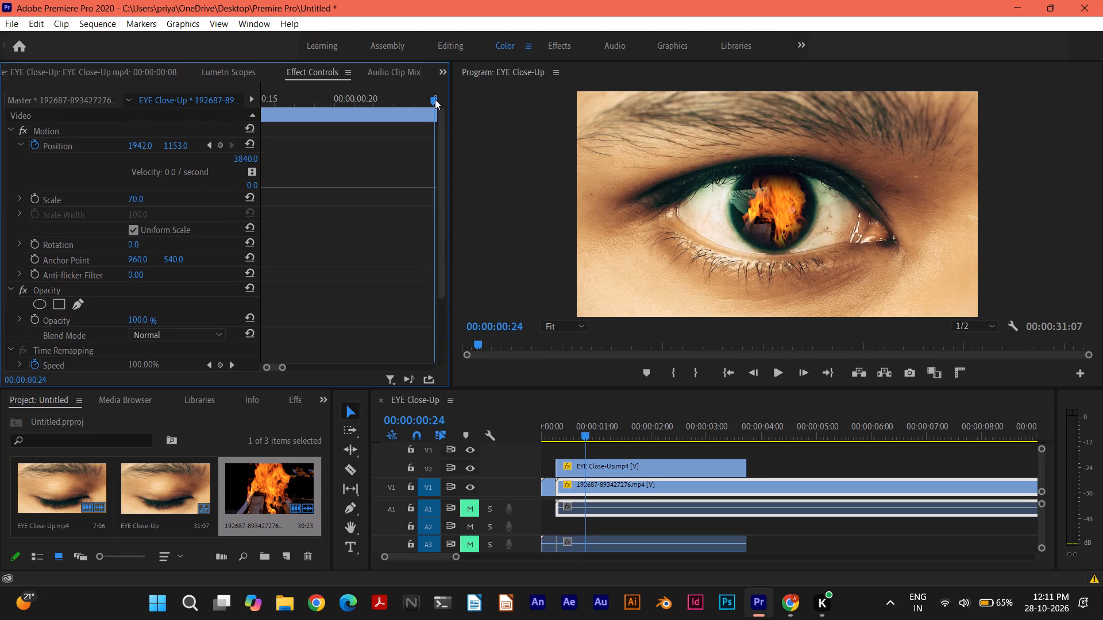
{"action": "left_click_drag", "start_coordinate": [435, 99], "coordinate": [234, 98]}
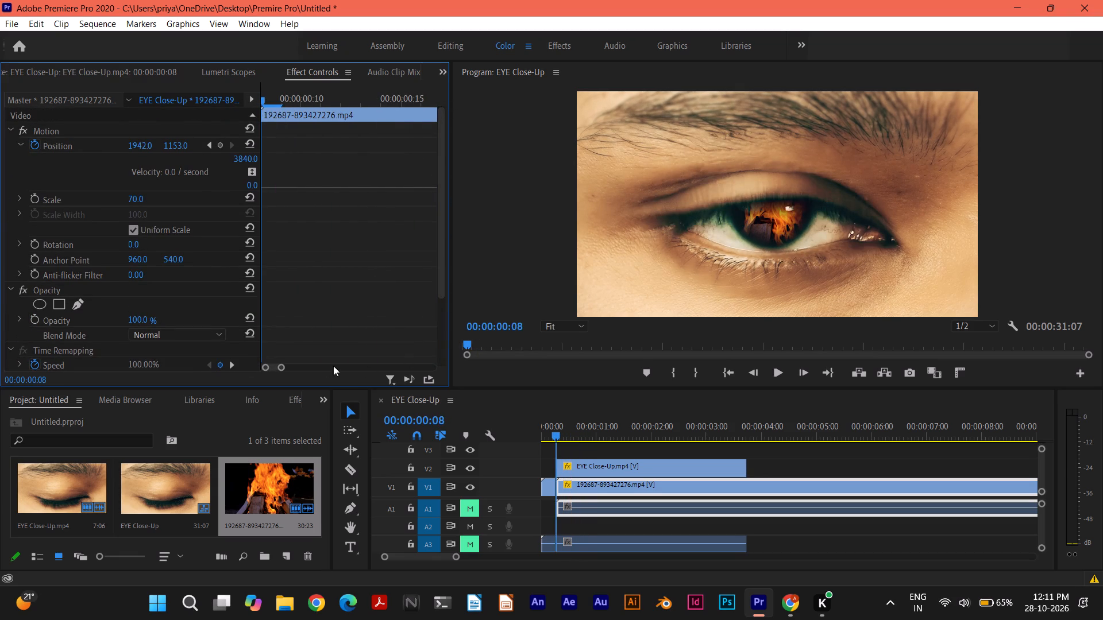
{"action": "left_click_drag", "start_coordinate": [284, 368], "coordinate": [371, 378]}
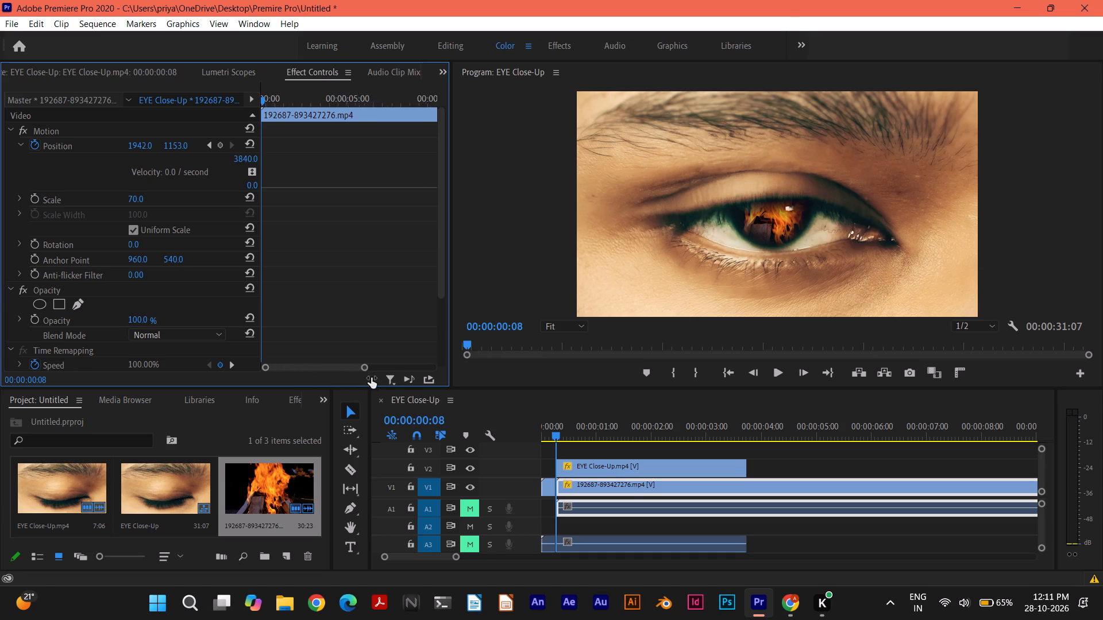
{"action": "left_click_drag", "start_coordinate": [371, 378], "coordinate": [443, 381]}
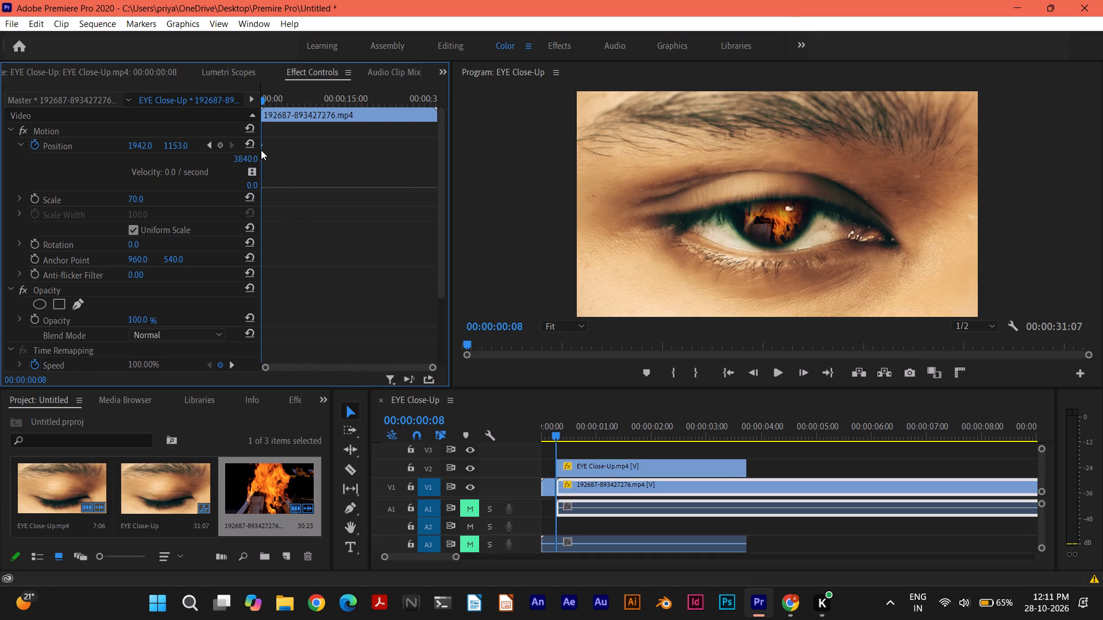
Examine the fire clip's Position keyframe area at different time scales, scrubbing from 00:00:00:08 to 00:00:01:09, back, and on to 00:00:00:12.
{"action": "left_click", "coordinate": [262, 145]}
{"action": "left_click_drag", "start_coordinate": [267, 365], "coordinate": [270, 365]}
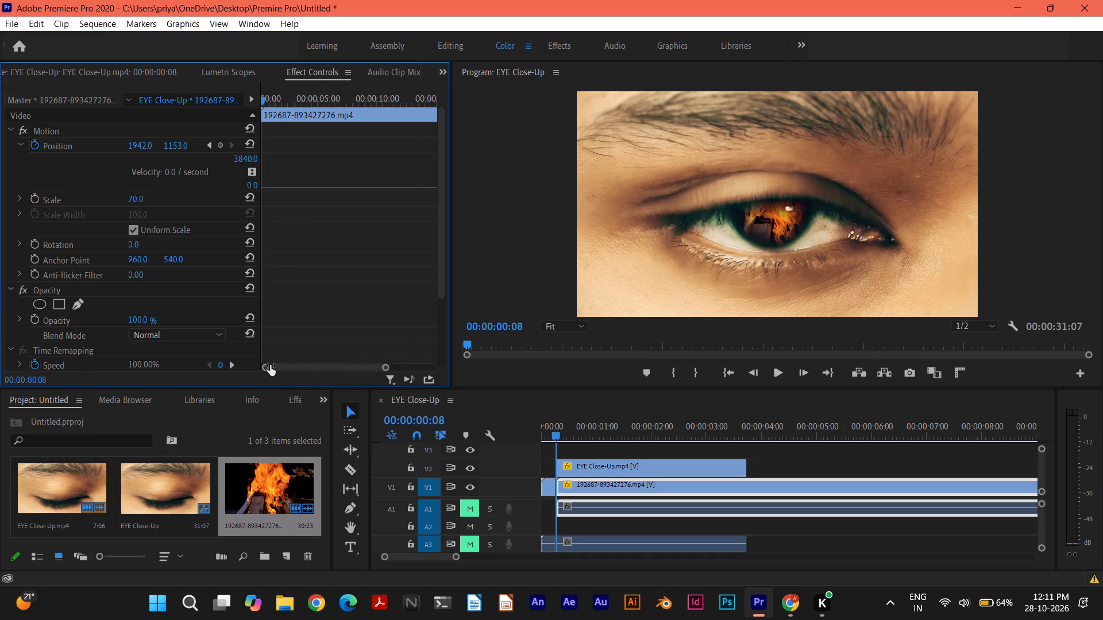
{"action": "left_click_drag", "start_coordinate": [270, 365], "coordinate": [234, 359]}
{"action": "left_click_drag", "start_coordinate": [422, 366], "coordinate": [408, 365]}
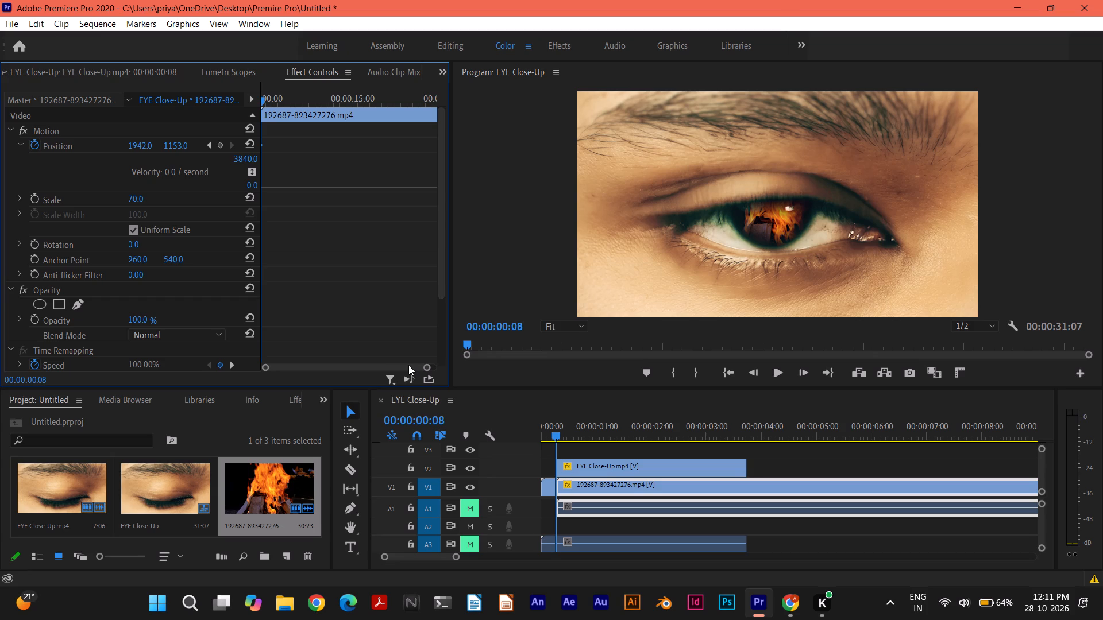
{"action": "left_click_drag", "start_coordinate": [408, 365], "coordinate": [389, 365]}
{"action": "left_click_drag", "start_coordinate": [262, 98], "coordinate": [272, 100]}
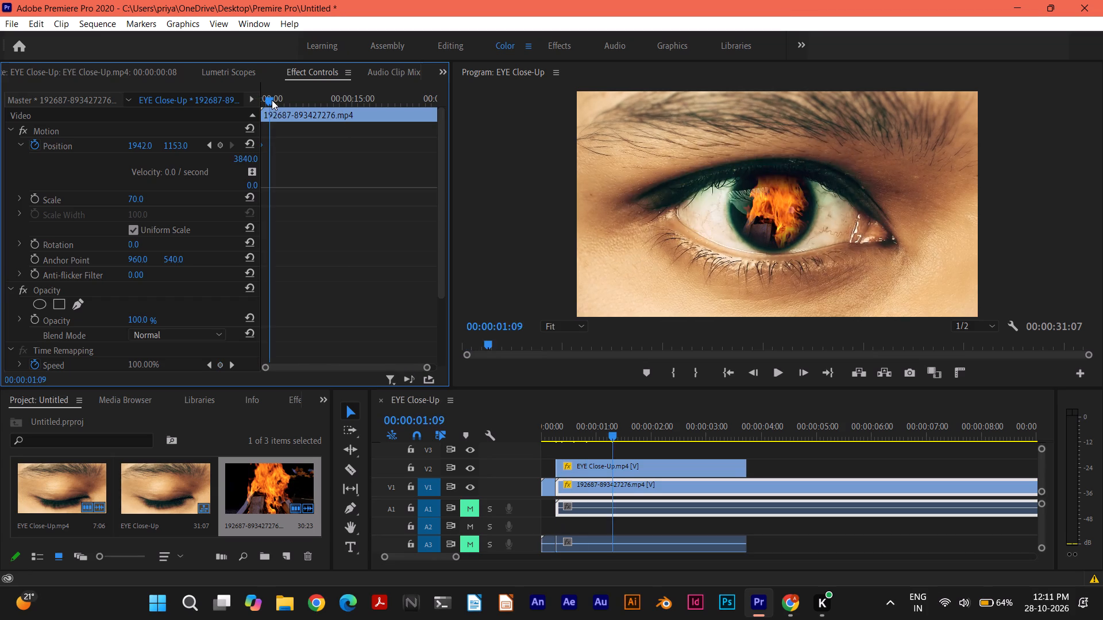
{"action": "left_click_drag", "start_coordinate": [272, 100], "coordinate": [212, 100]}
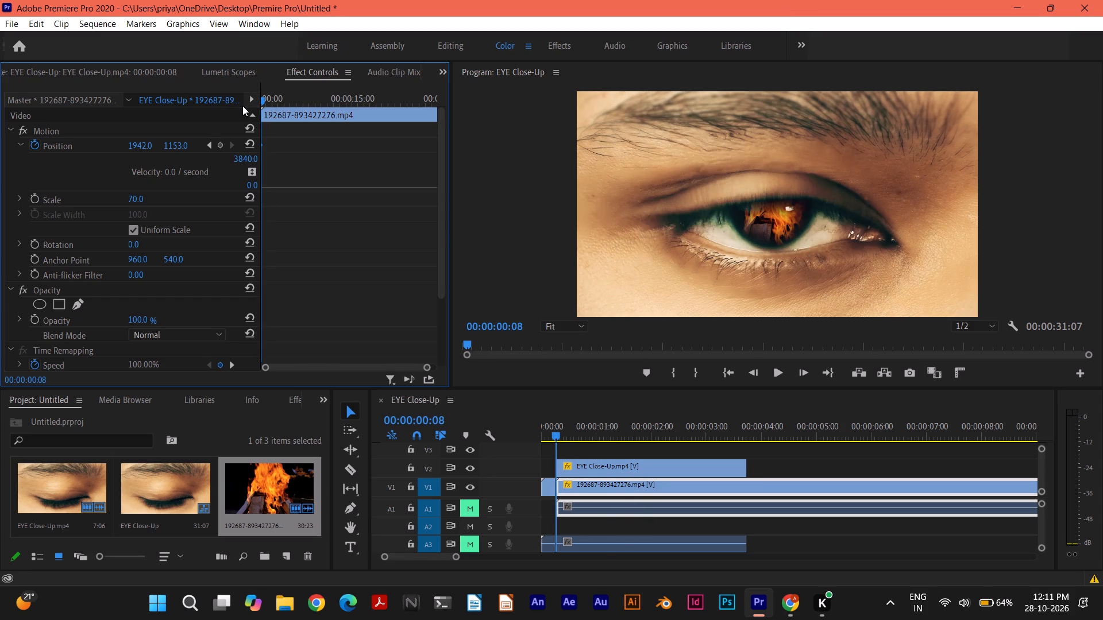
{"action": "left_click_drag", "start_coordinate": [425, 369], "coordinate": [385, 361]}
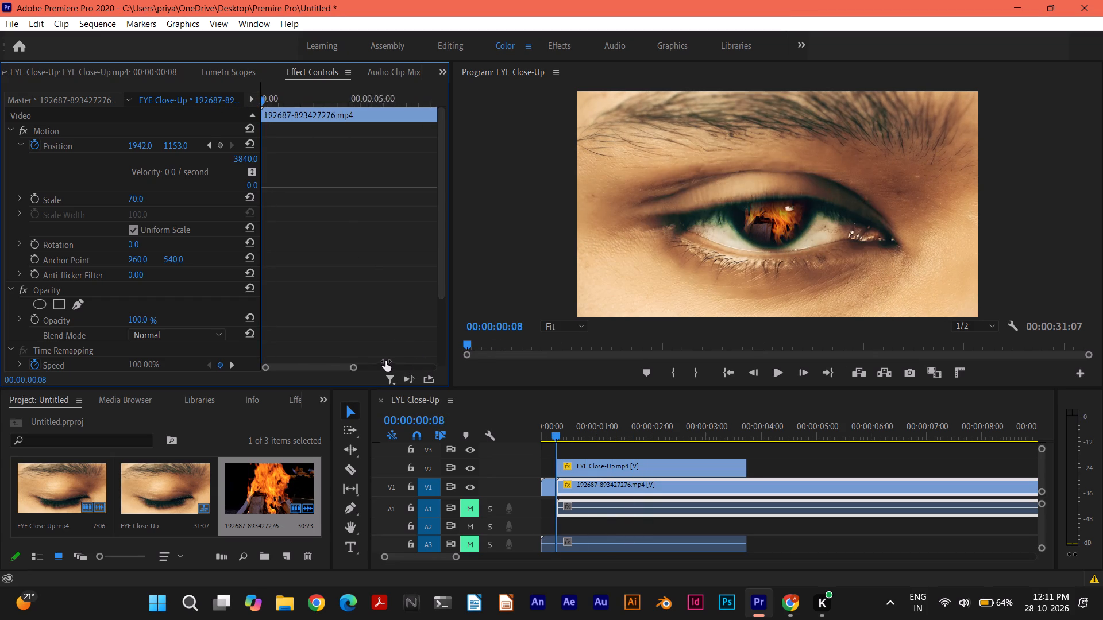
{"action": "left_click_drag", "start_coordinate": [385, 361], "coordinate": [294, 345]}
{"action": "left_click_drag", "start_coordinate": [260, 100], "coordinate": [272, 100]}
{"action": "left_click_drag", "start_coordinate": [262, 99], "coordinate": [386, 99]}
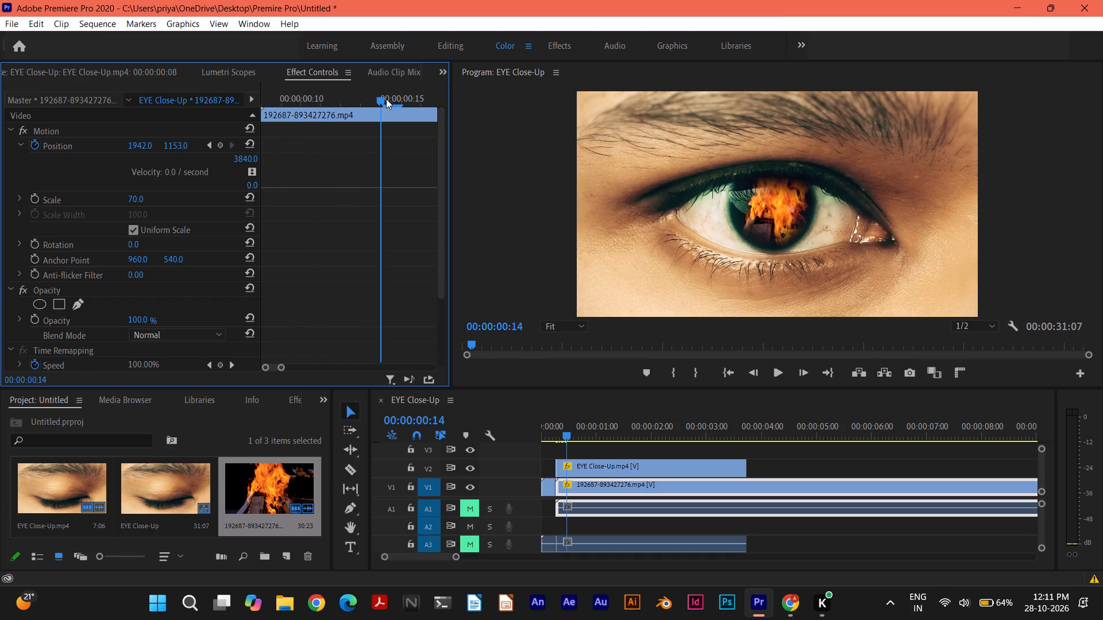
{"action": "left_click_drag", "start_coordinate": [386, 99], "coordinate": [341, 99]}
{"action": "left_click", "coordinate": [337, 187]}
{"action": "left_click", "coordinate": [337, 187]}
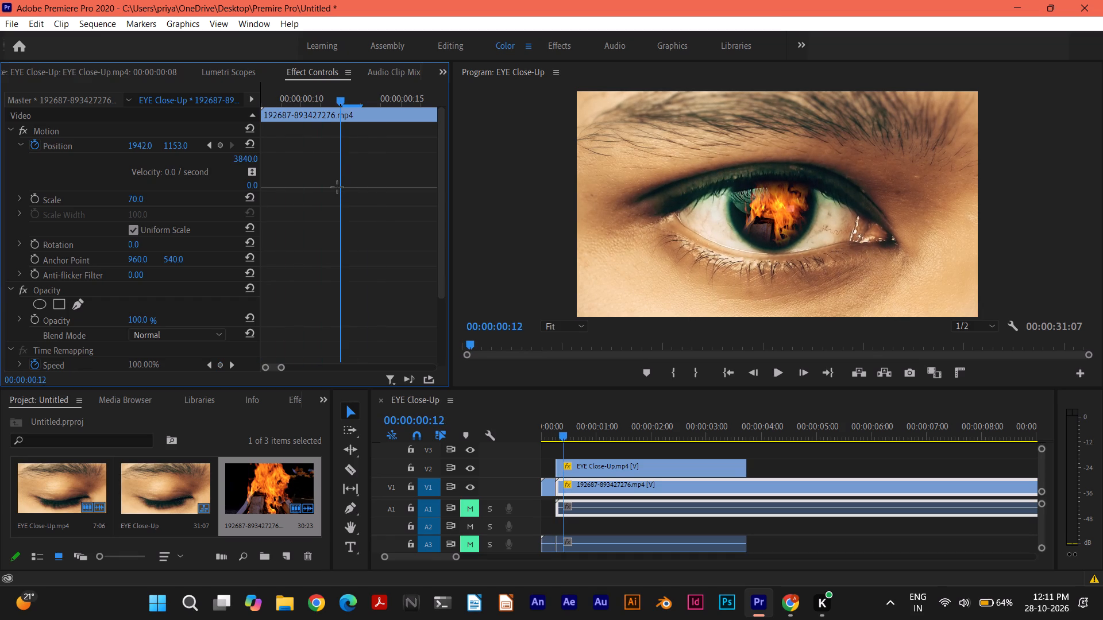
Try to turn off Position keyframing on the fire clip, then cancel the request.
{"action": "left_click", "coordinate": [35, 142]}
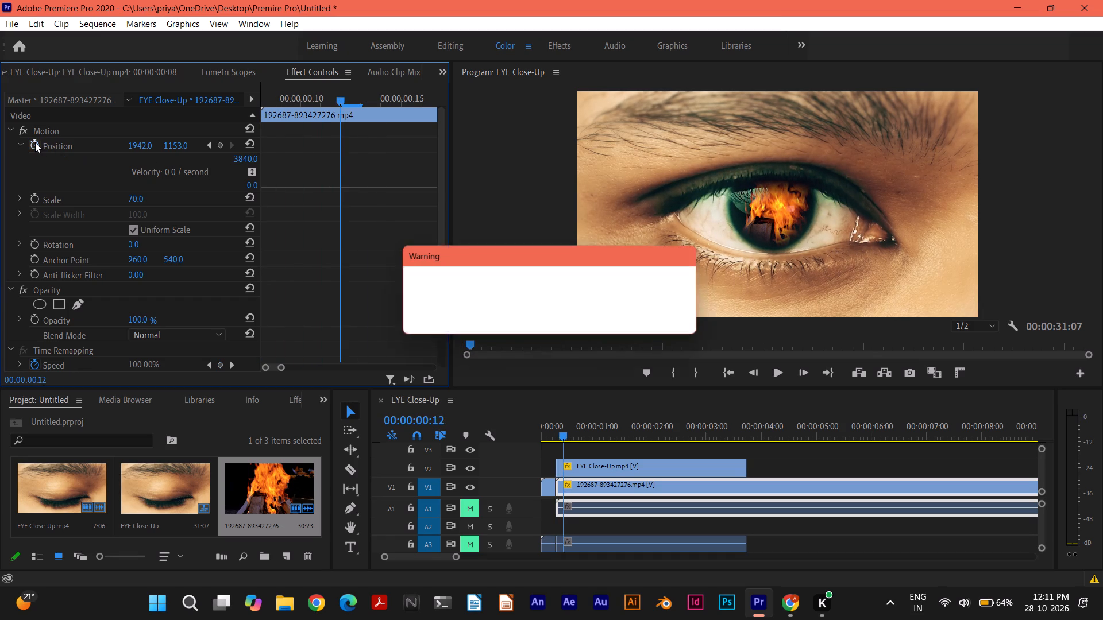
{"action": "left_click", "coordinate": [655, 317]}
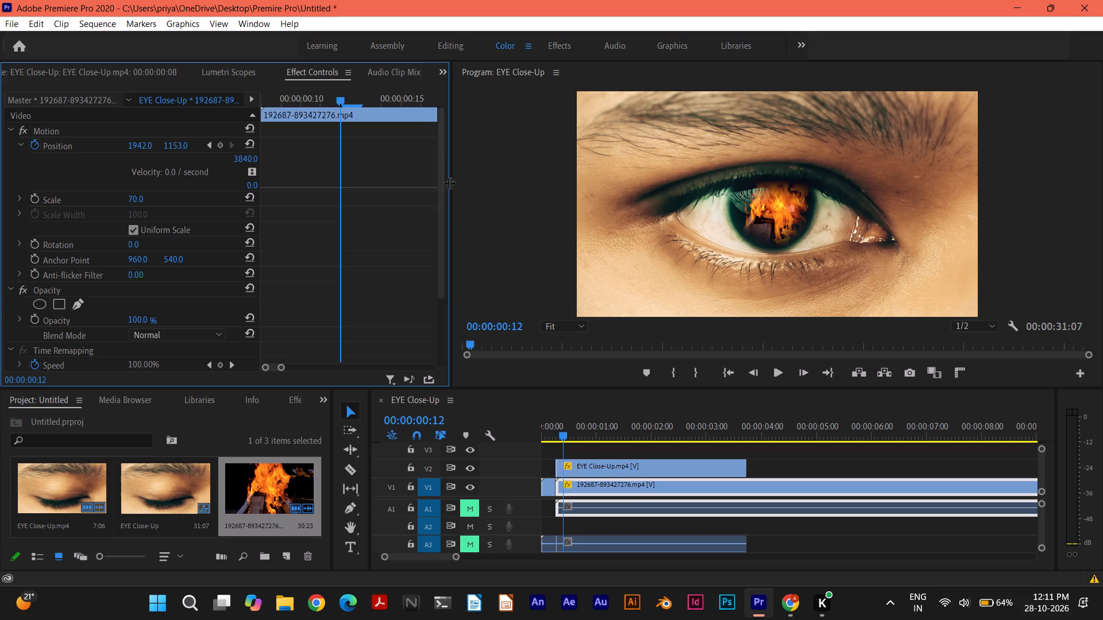
Return to the fire clip's start and scrub the sequence up to about 00:00:04:25 and back to review the eye transition.
{"action": "left_click_drag", "start_coordinate": [339, 102], "coordinate": [221, 83]}
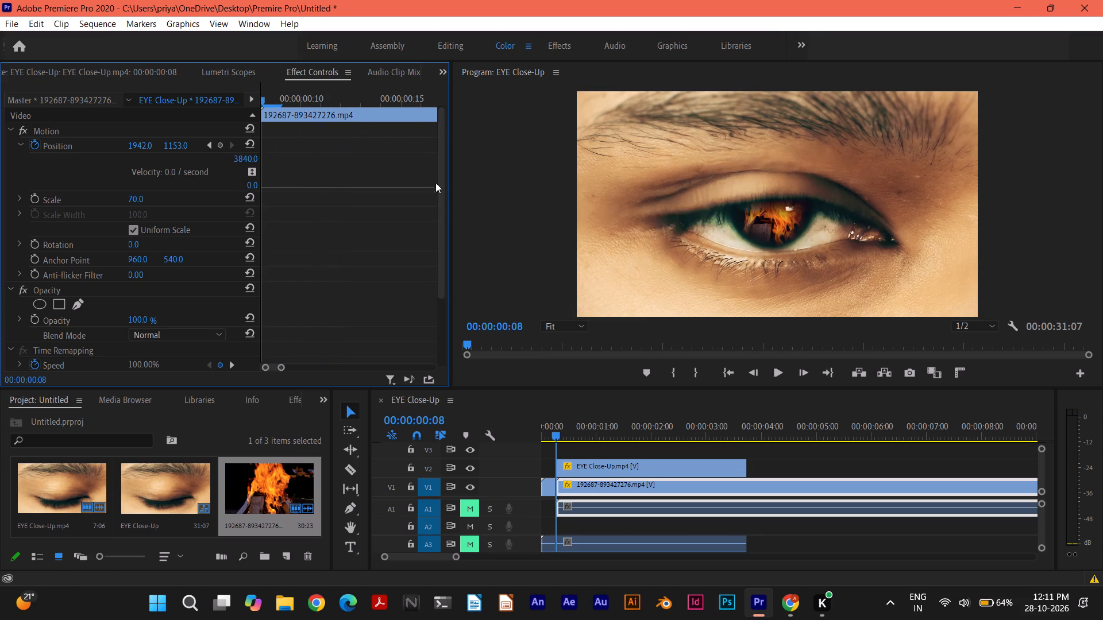
{"action": "left_click_drag", "start_coordinate": [554, 436], "coordinate": [543, 435]}
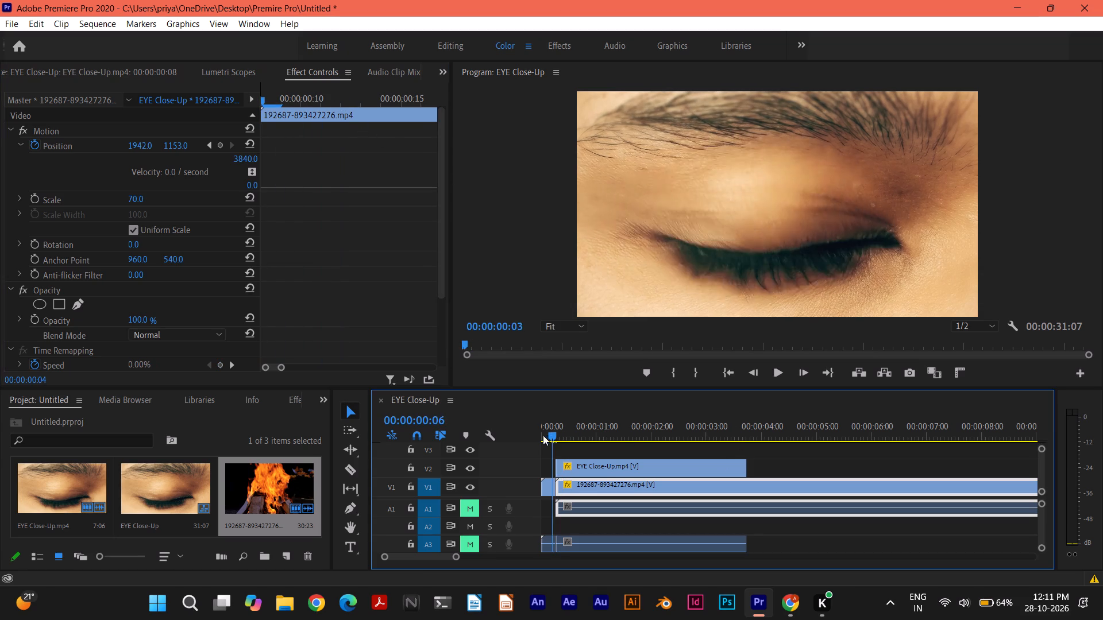
{"action": "left_click_drag", "start_coordinate": [543, 435], "coordinate": [612, 435]}
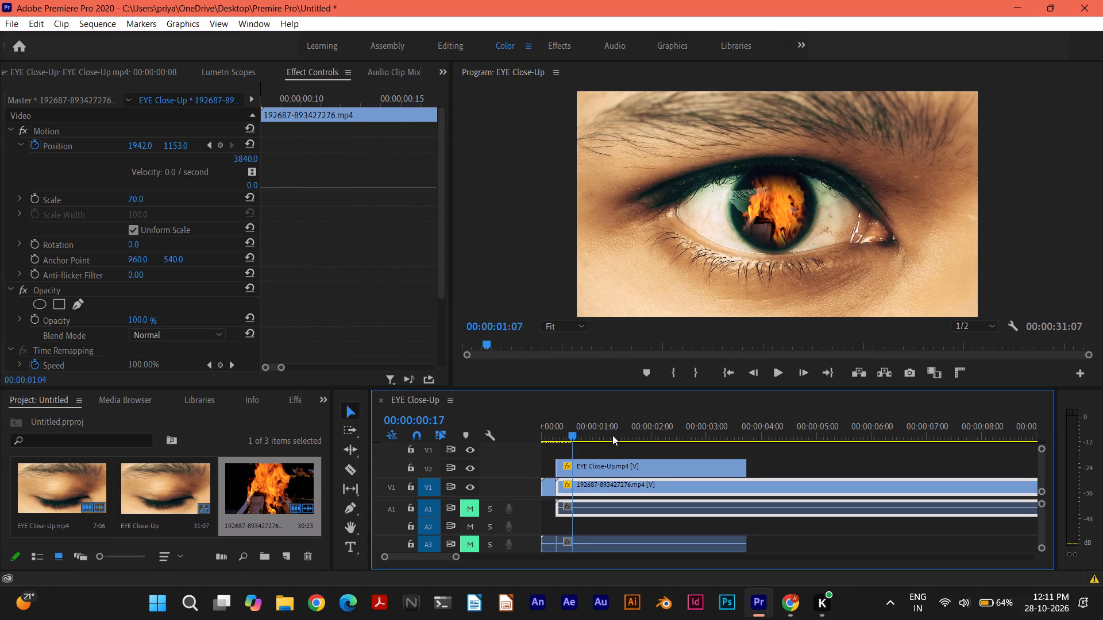
{"action": "left_click_drag", "start_coordinate": [612, 435], "coordinate": [561, 402]}
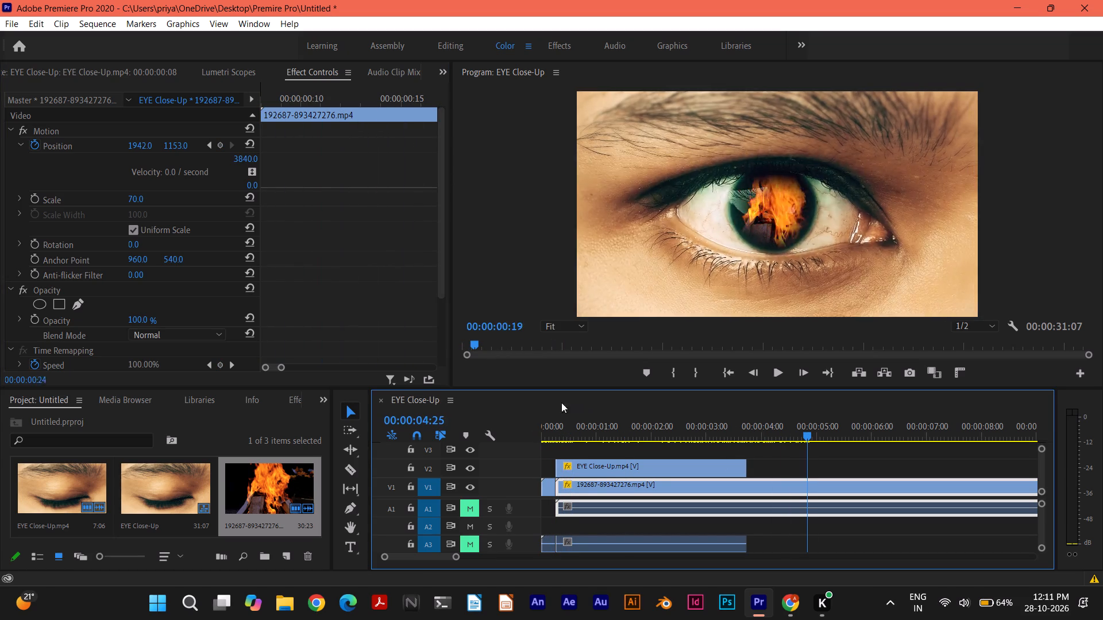
{"action": "left_click_drag", "start_coordinate": [561, 402], "coordinate": [550, 396]}
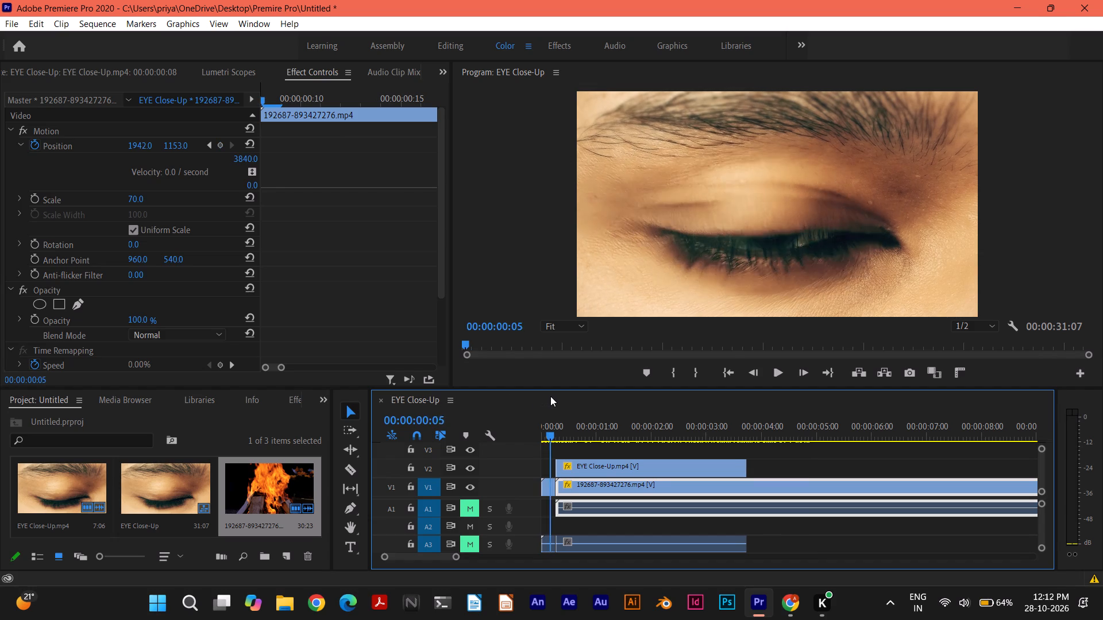
{"action": "left_click_drag", "start_coordinate": [550, 396], "coordinate": [551, 396]}
Switch to the Chrome tutorial and watch how the fire clip's Scale keyframe is added, pausing at 4:22.
{"action": "left_click", "coordinate": [790, 602]}
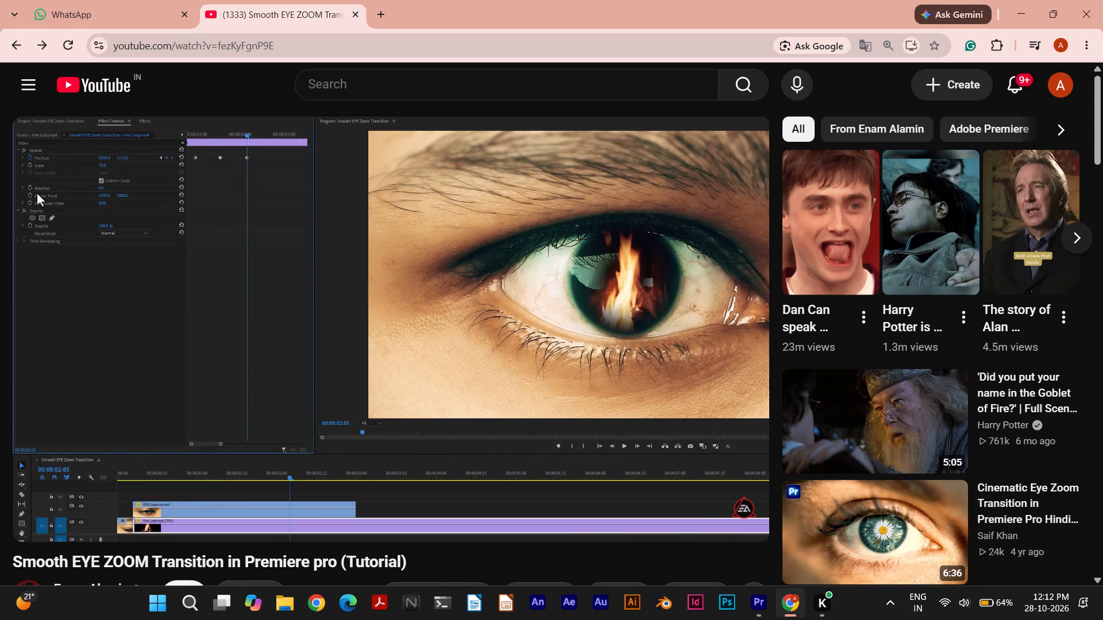
{"action": "left_click", "coordinate": [755, 610]}
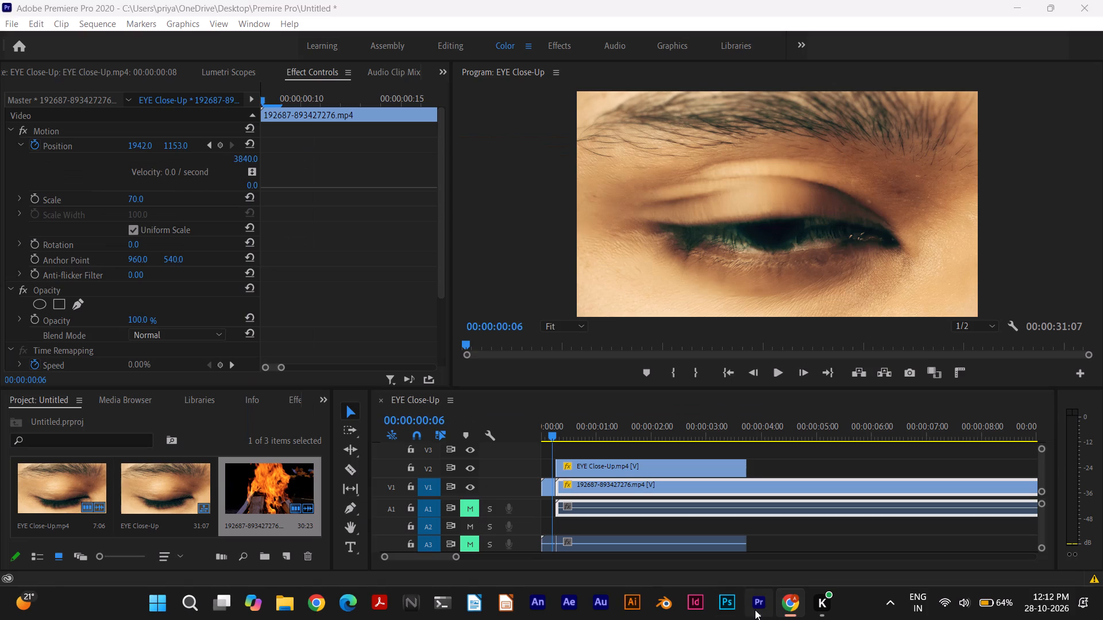
{"action": "left_click", "coordinate": [796, 607]}
{"action": "left_click", "coordinate": [314, 319]}
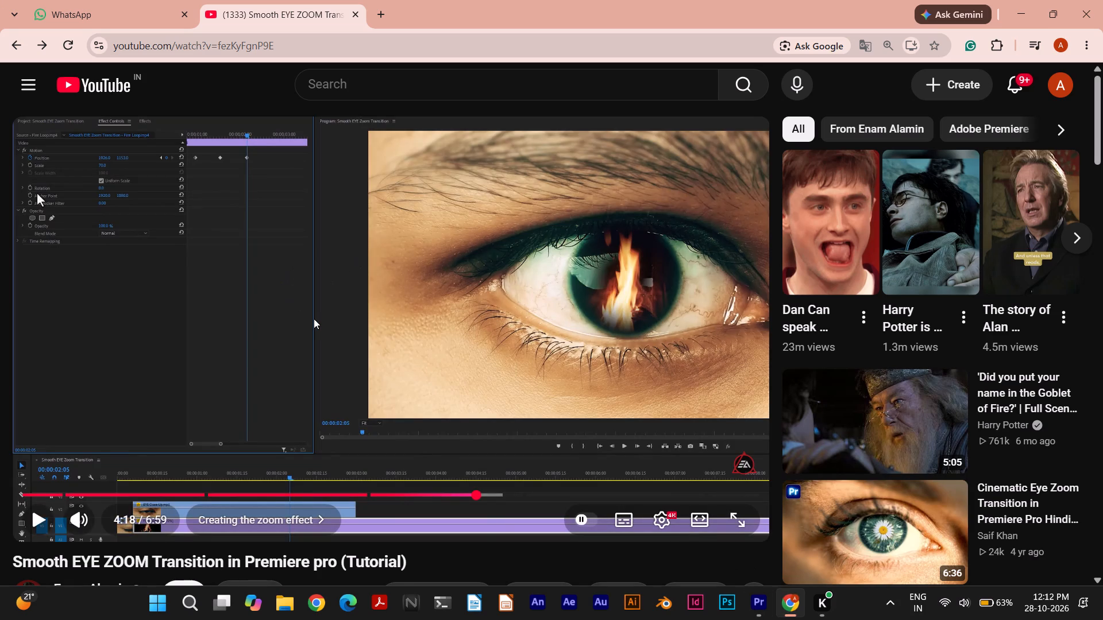
{"action": "left_click", "coordinate": [245, 222]}
In Premiere Pro, move the playhead to 00:00:00:08 and turn on Scale keyframing for the fire clip at 70.
{"action": "left_click", "coordinate": [757, 590]}
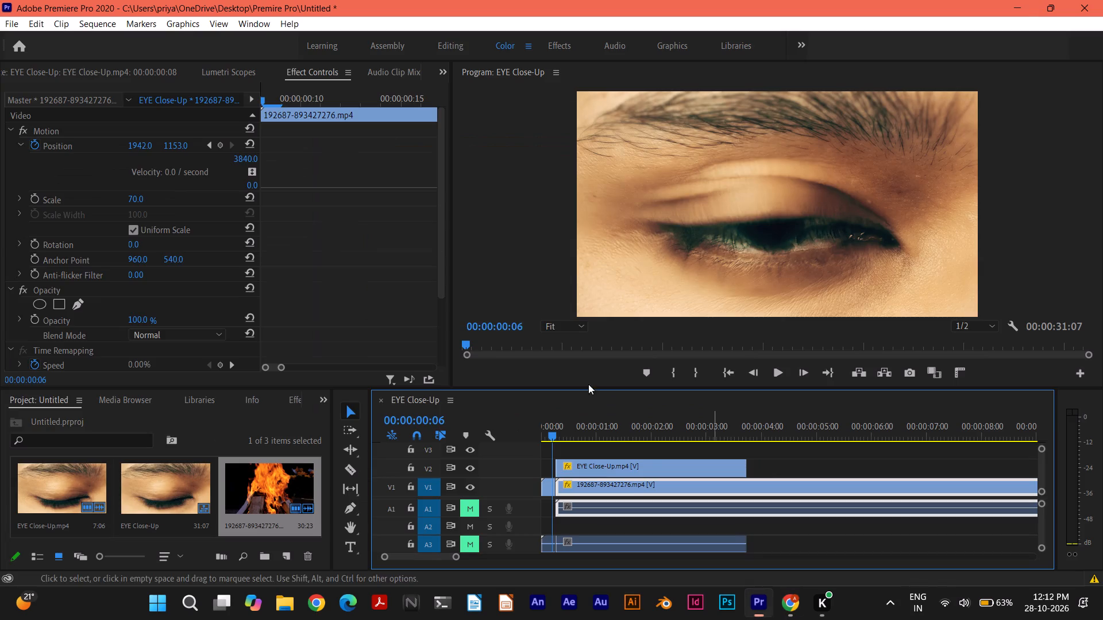
{"action": "left_click_drag", "start_coordinate": [261, 98], "coordinate": [264, 98]}
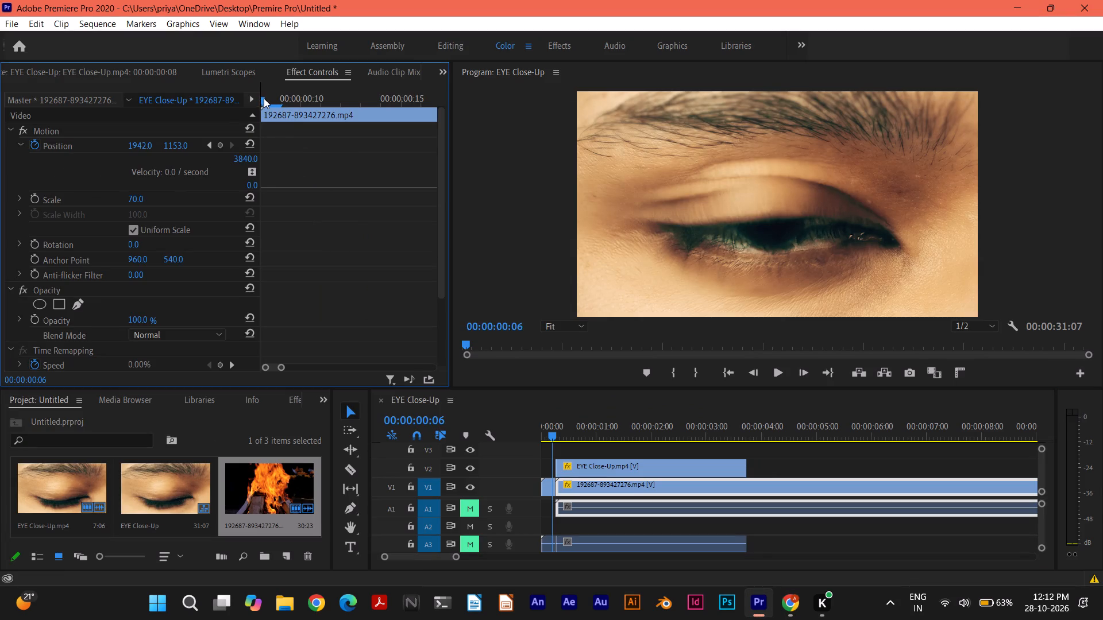
{"action": "left_click_drag", "start_coordinate": [264, 98], "coordinate": [270, 98]}
{"action": "left_click", "coordinate": [34, 197]}
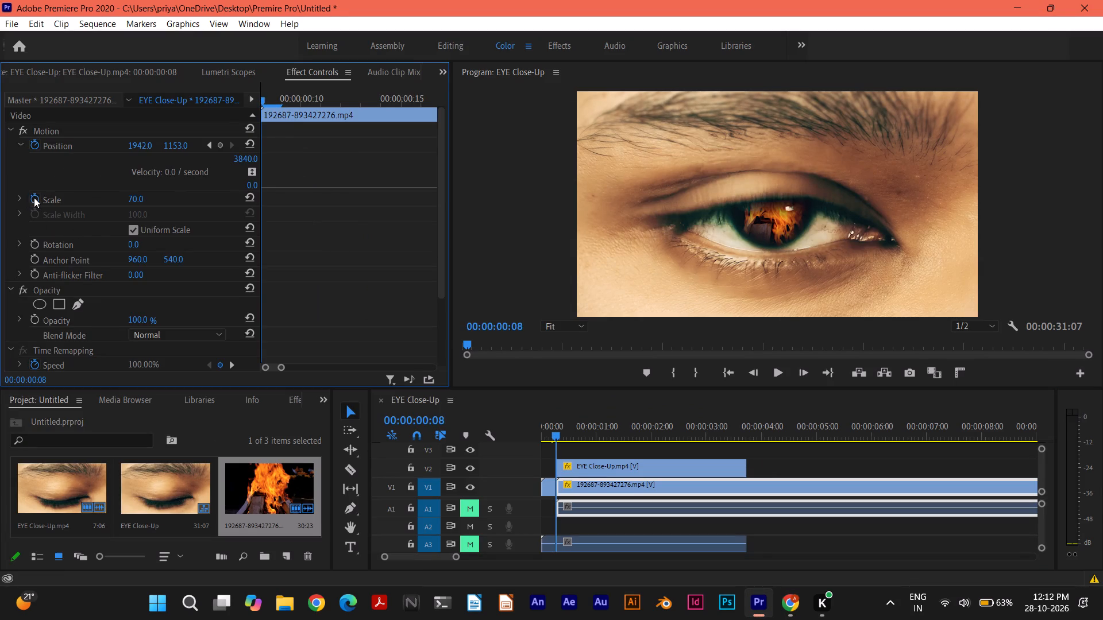
Examine the fire clip's first Scale and Position keyframes, scrubbing to 00:00:00:11 and back, and compare them with the paused Chrome tutorial.
{"action": "left_click_drag", "start_coordinate": [263, 100], "coordinate": [267, 100]}
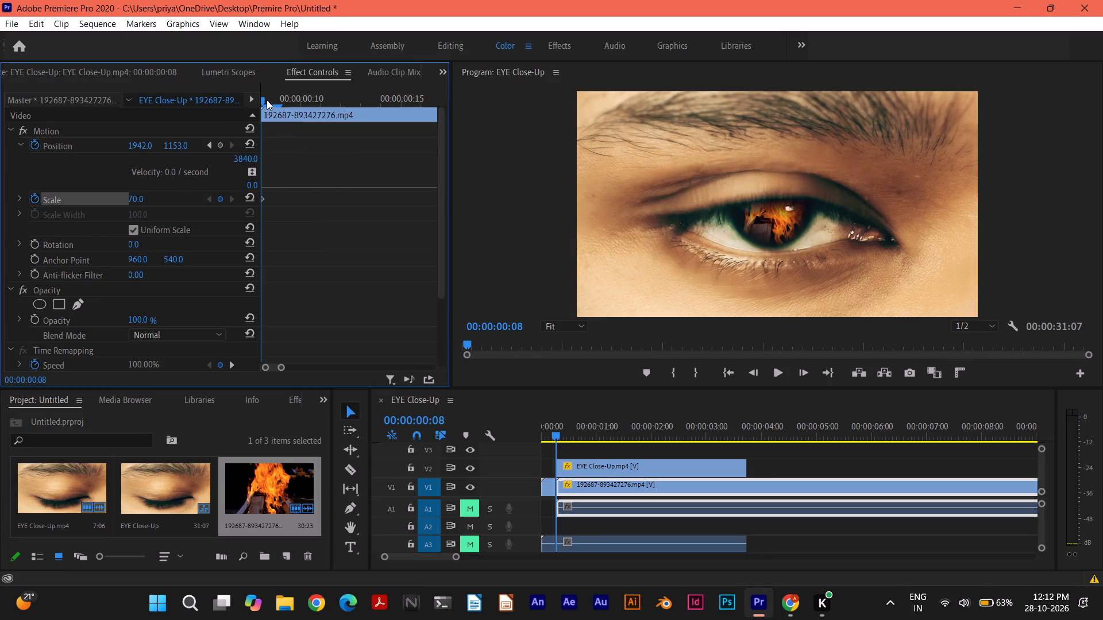
{"action": "left_click_drag", "start_coordinate": [267, 100], "coordinate": [321, 101]}
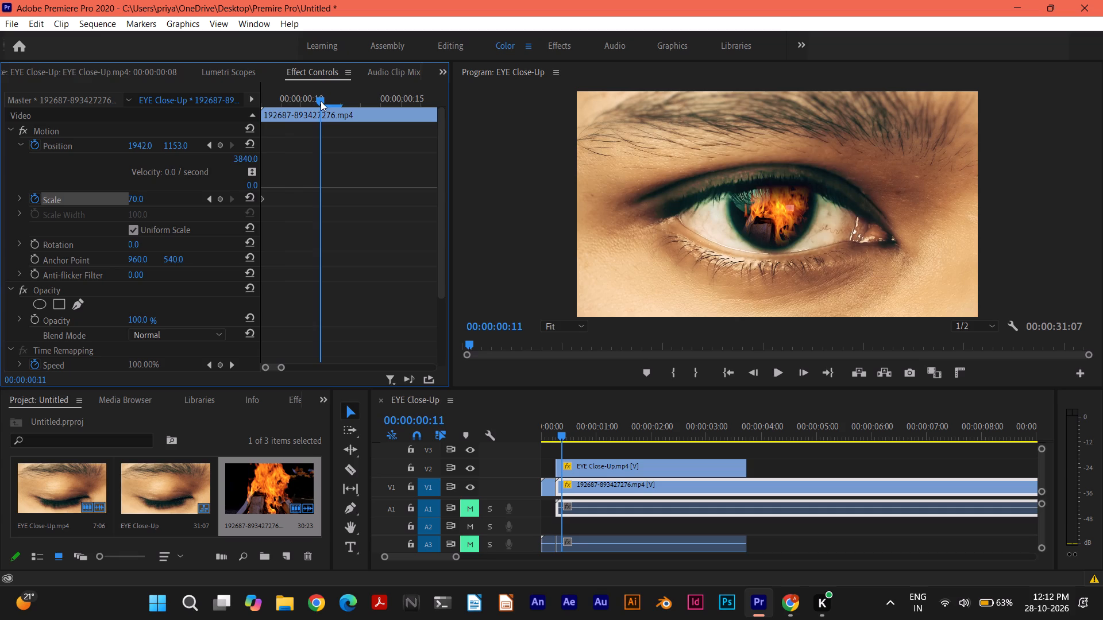
{"action": "left_click_drag", "start_coordinate": [321, 101], "coordinate": [269, 97]}
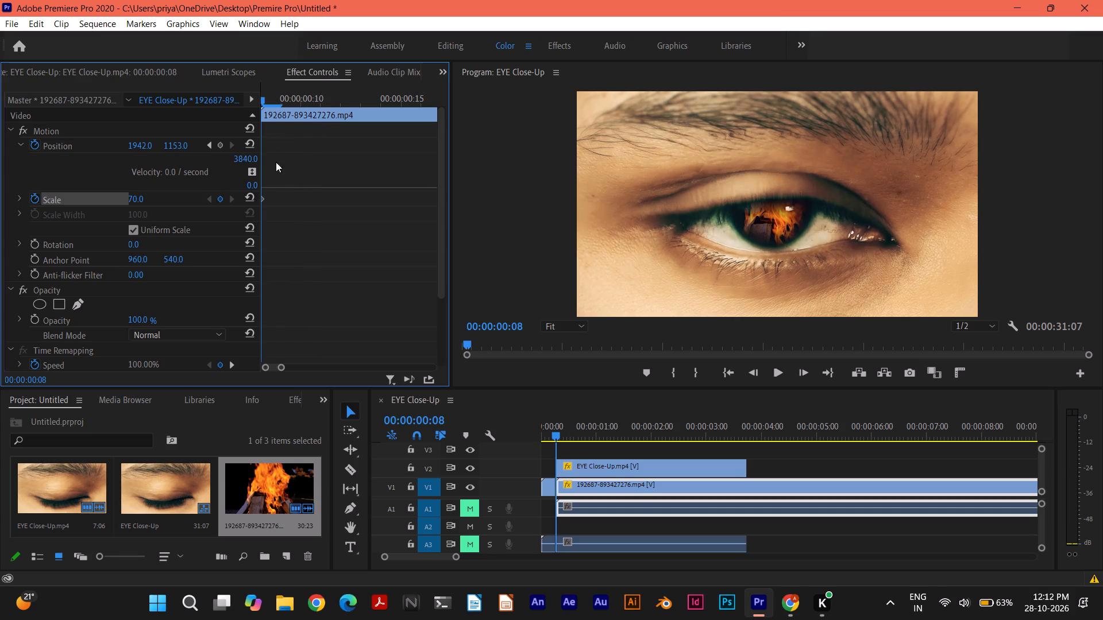
{"action": "left_click", "coordinate": [262, 199]}
{"action": "left_click_drag", "start_coordinate": [283, 367], "coordinate": [507, 375]}
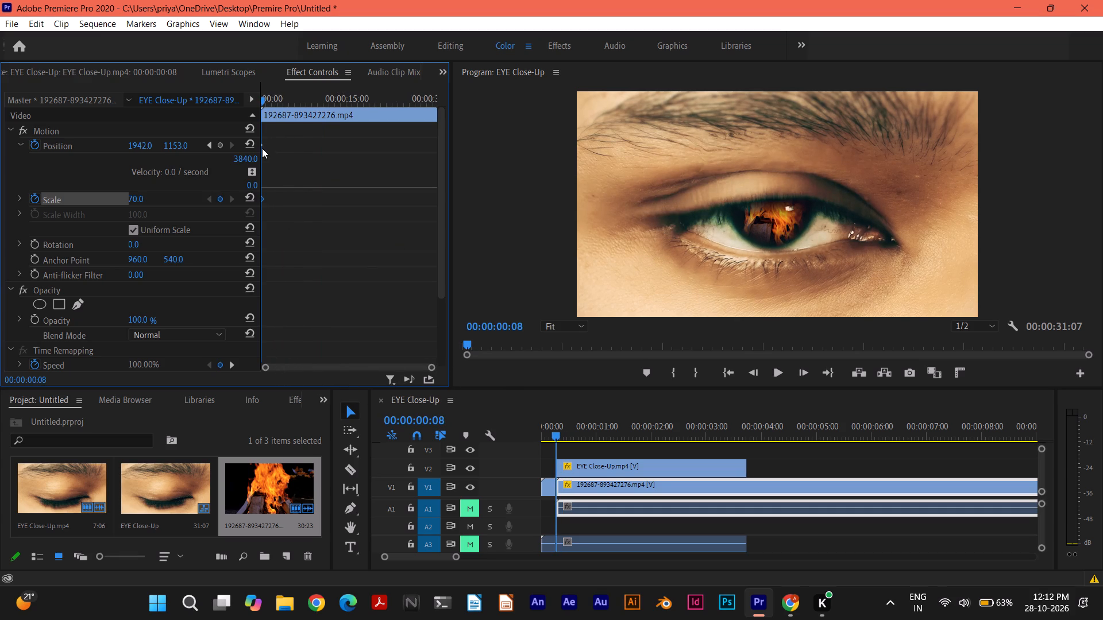
{"action": "left_click", "coordinate": [261, 145], "text": "shift"}
{"action": "left_click", "coordinate": [791, 607]}
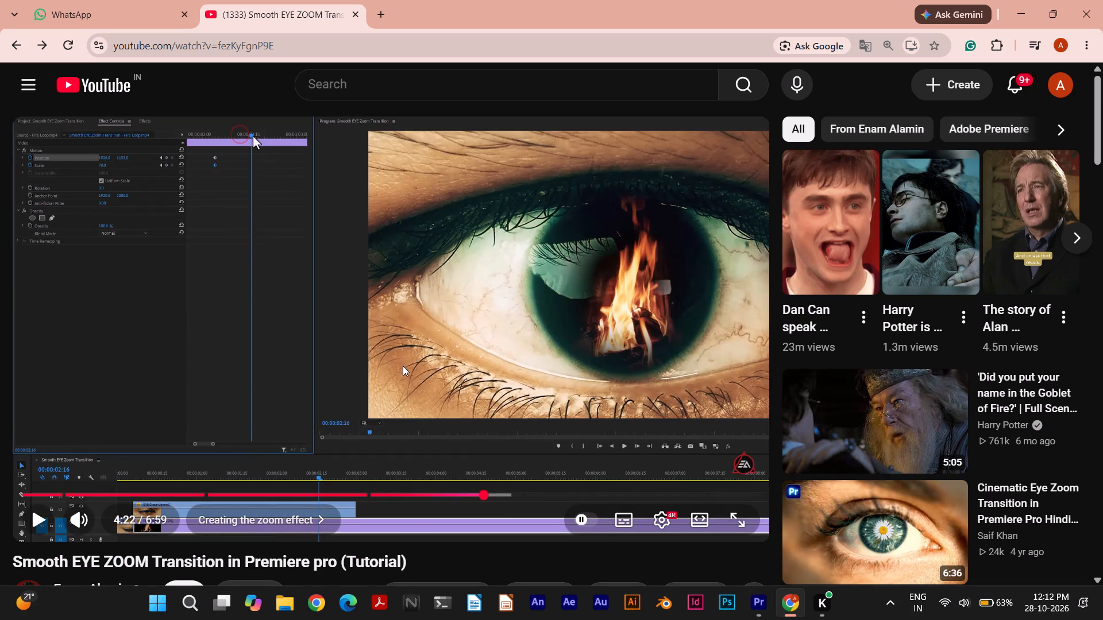
{"action": "left_click", "coordinate": [757, 602]}
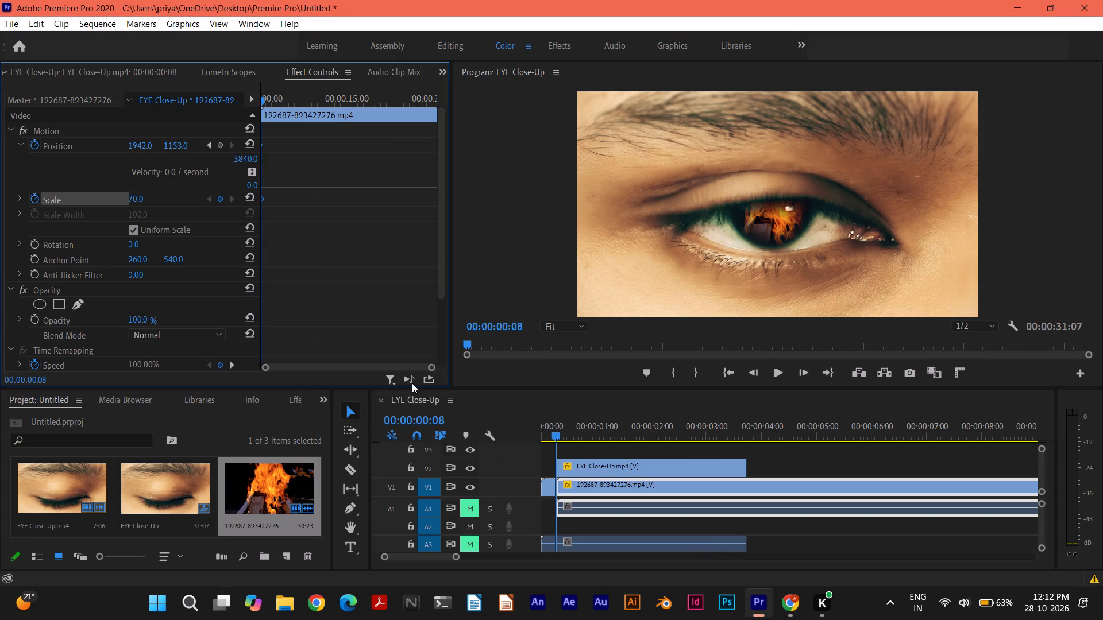
{"action": "left_click_drag", "start_coordinate": [431, 367], "coordinate": [345, 367]}
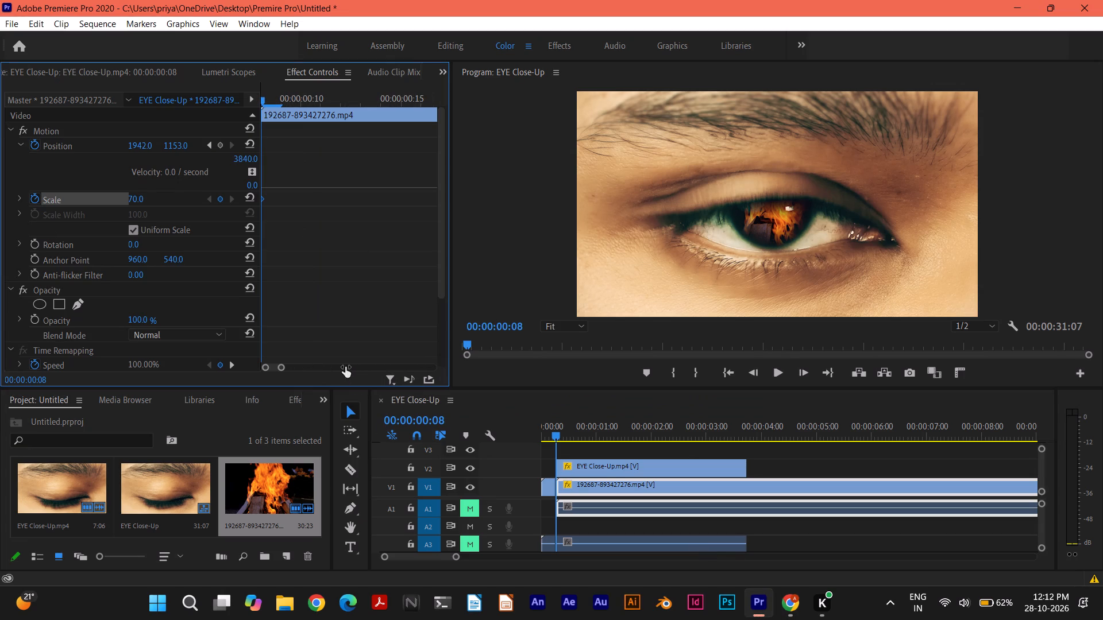
{"action": "left_click_drag", "start_coordinate": [345, 367], "coordinate": [337, 366]}
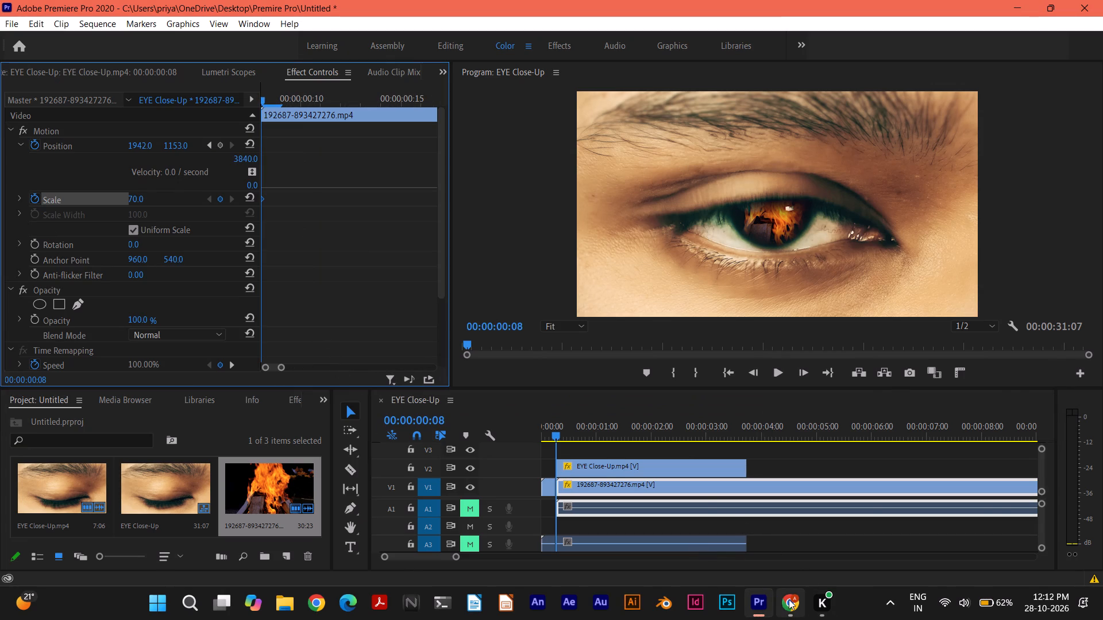
{"action": "left_click", "coordinate": [789, 599]}
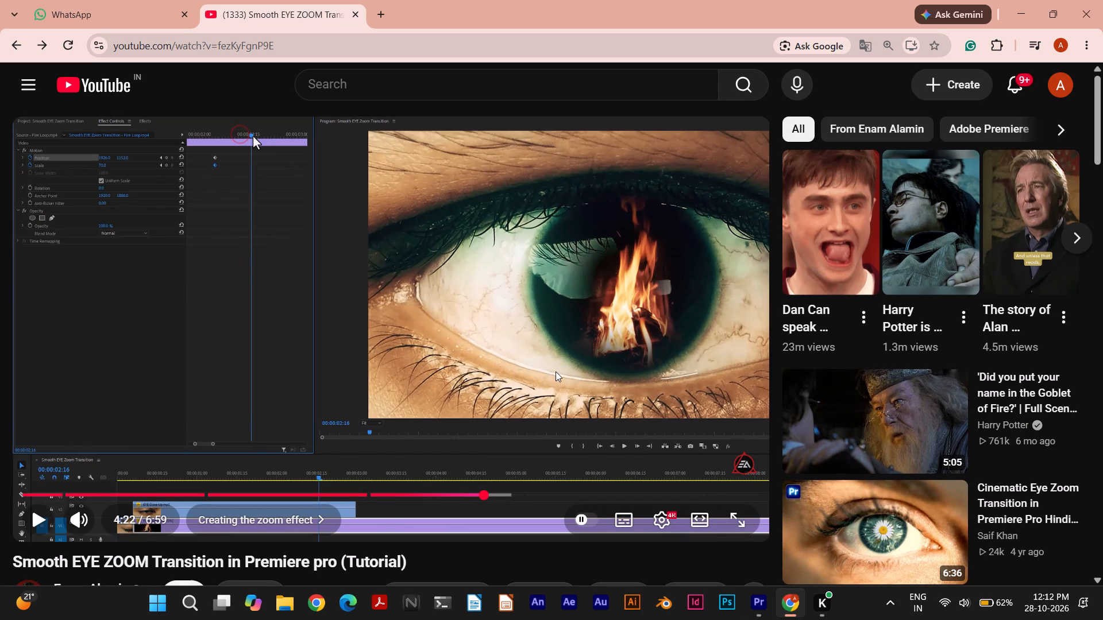
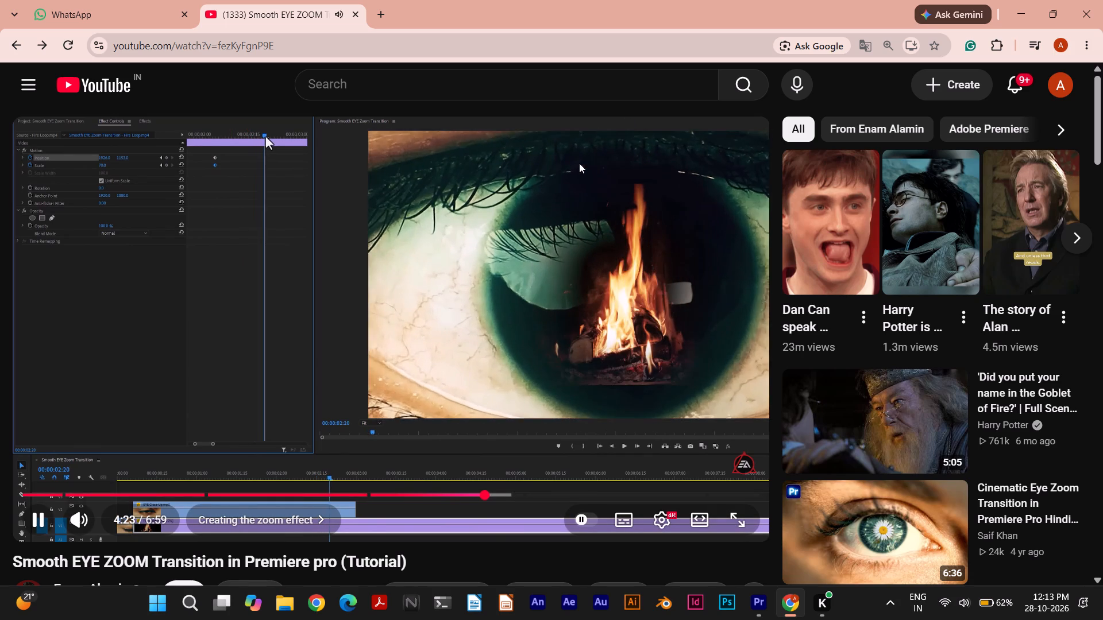
Rewind the tutorial to the fire clip's Position keyframes and pause it at 4:18.
{"action": "key", "text": "Left"}
{"action": "key", "text": "Left"}
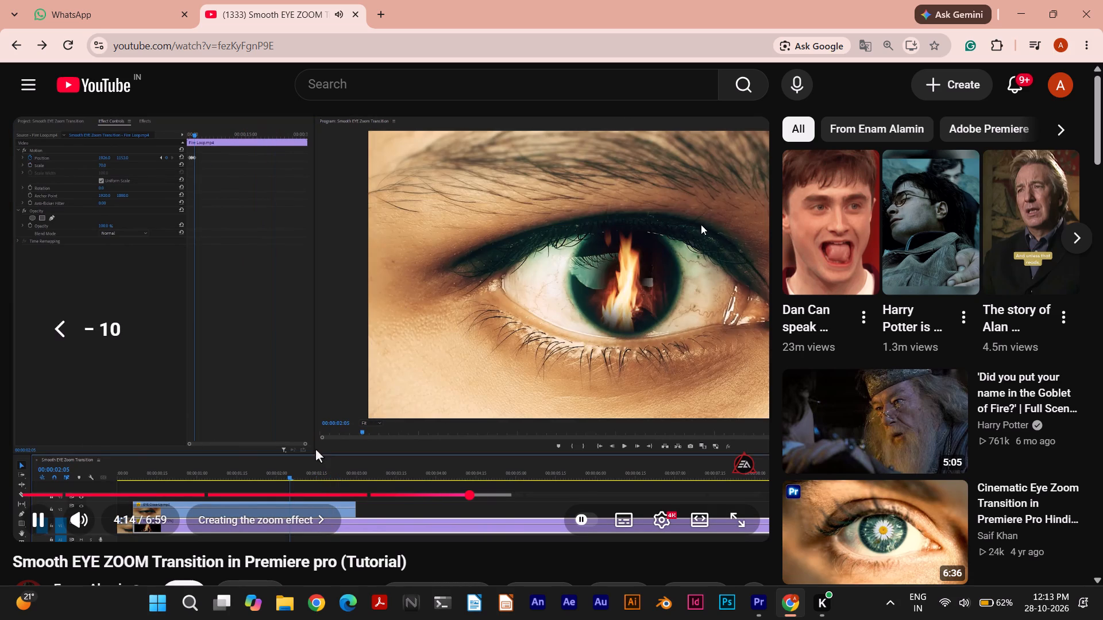
{"action": "left_click", "coordinate": [605, 251]}
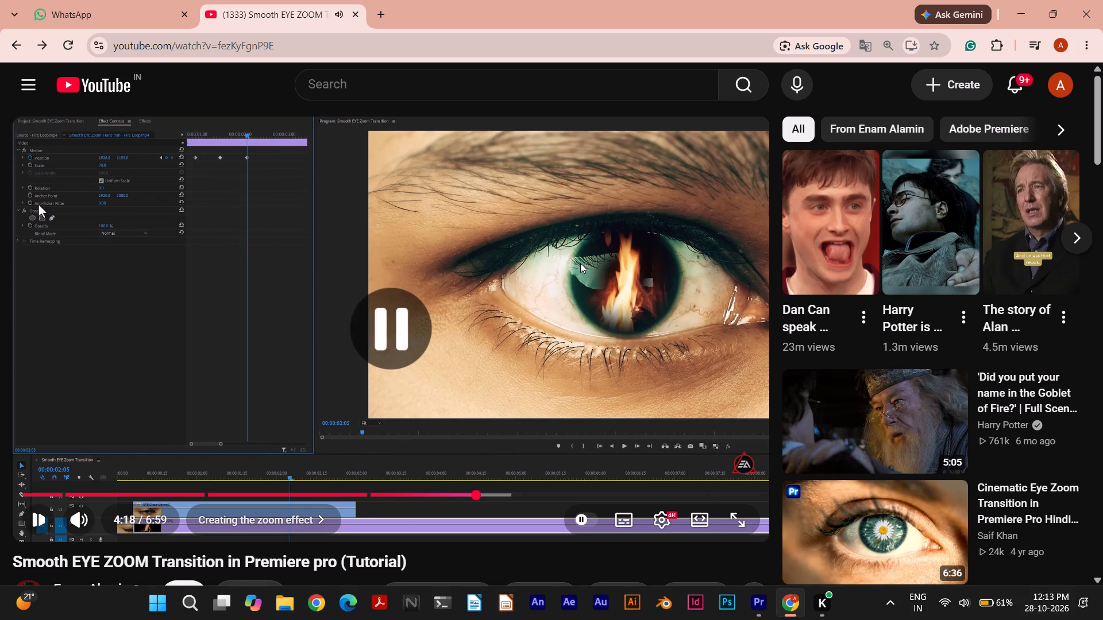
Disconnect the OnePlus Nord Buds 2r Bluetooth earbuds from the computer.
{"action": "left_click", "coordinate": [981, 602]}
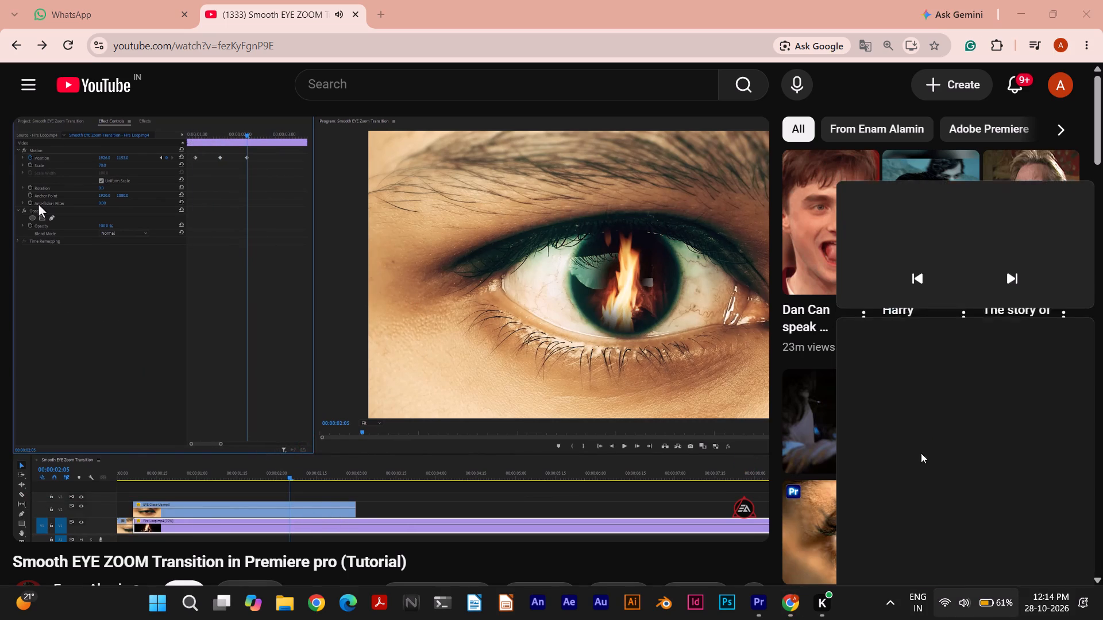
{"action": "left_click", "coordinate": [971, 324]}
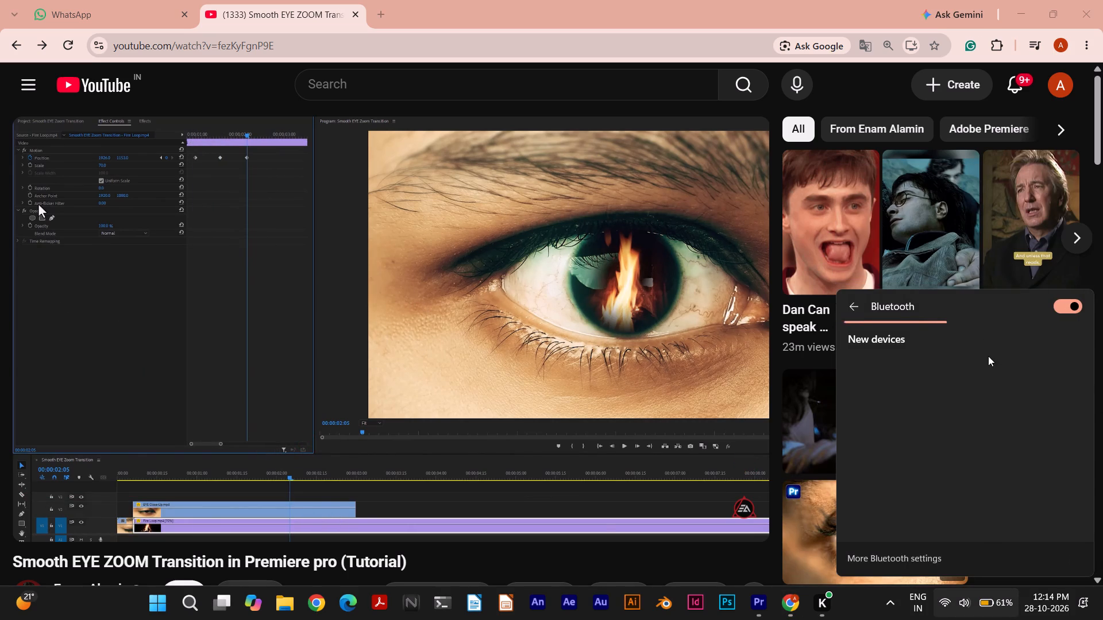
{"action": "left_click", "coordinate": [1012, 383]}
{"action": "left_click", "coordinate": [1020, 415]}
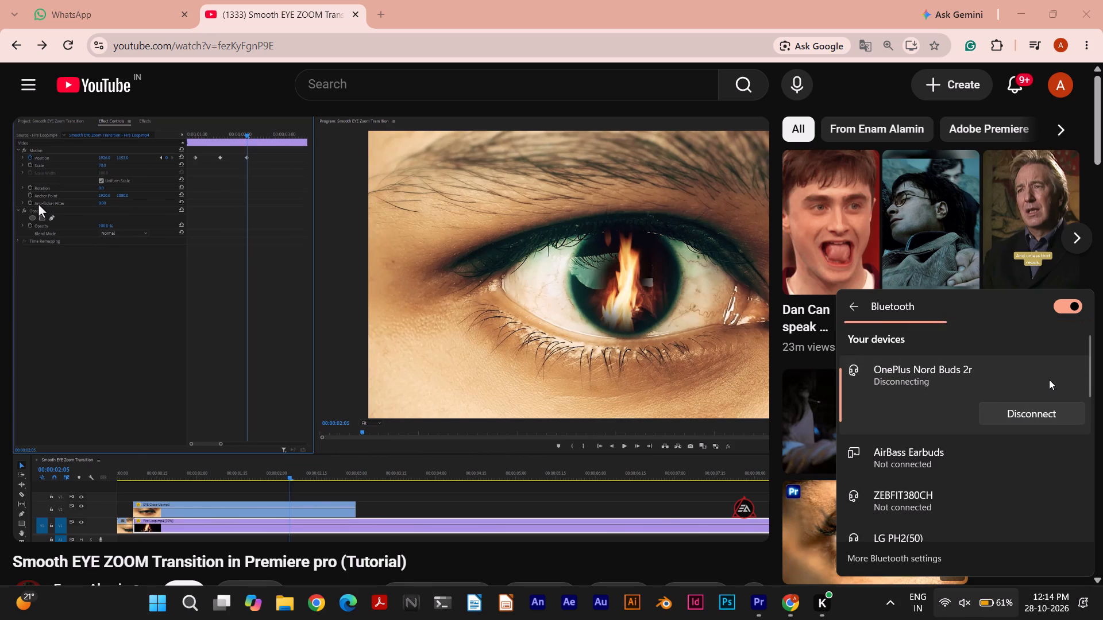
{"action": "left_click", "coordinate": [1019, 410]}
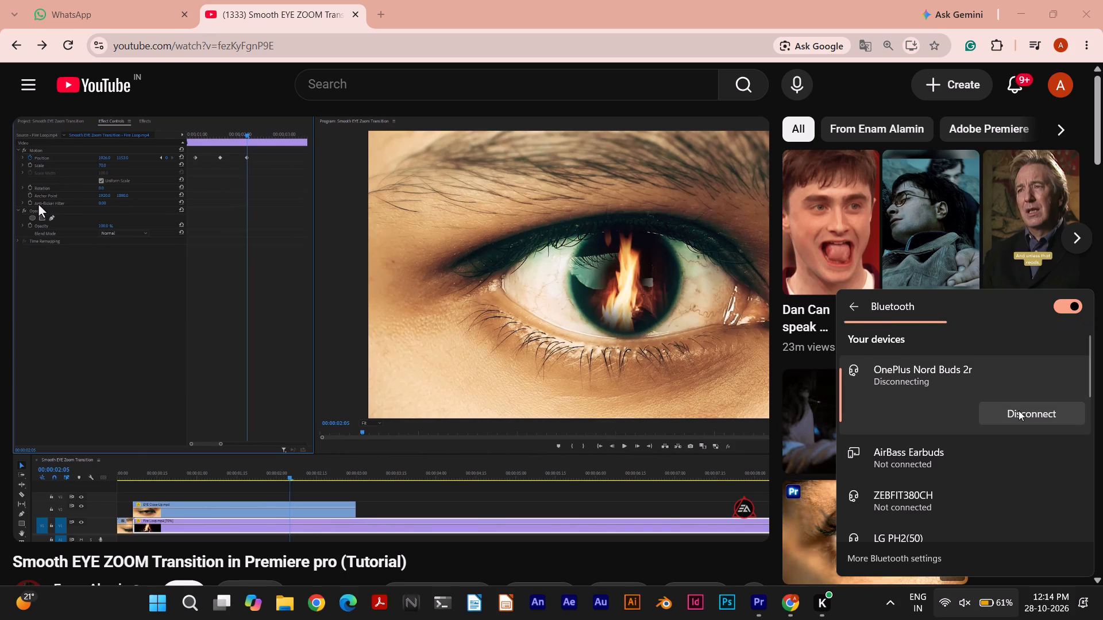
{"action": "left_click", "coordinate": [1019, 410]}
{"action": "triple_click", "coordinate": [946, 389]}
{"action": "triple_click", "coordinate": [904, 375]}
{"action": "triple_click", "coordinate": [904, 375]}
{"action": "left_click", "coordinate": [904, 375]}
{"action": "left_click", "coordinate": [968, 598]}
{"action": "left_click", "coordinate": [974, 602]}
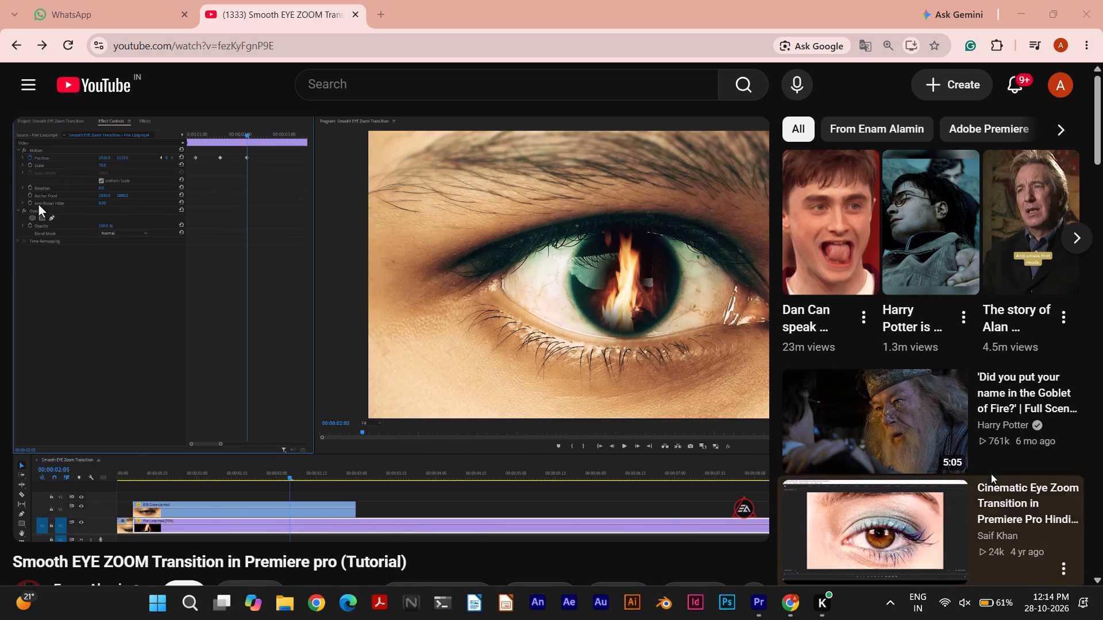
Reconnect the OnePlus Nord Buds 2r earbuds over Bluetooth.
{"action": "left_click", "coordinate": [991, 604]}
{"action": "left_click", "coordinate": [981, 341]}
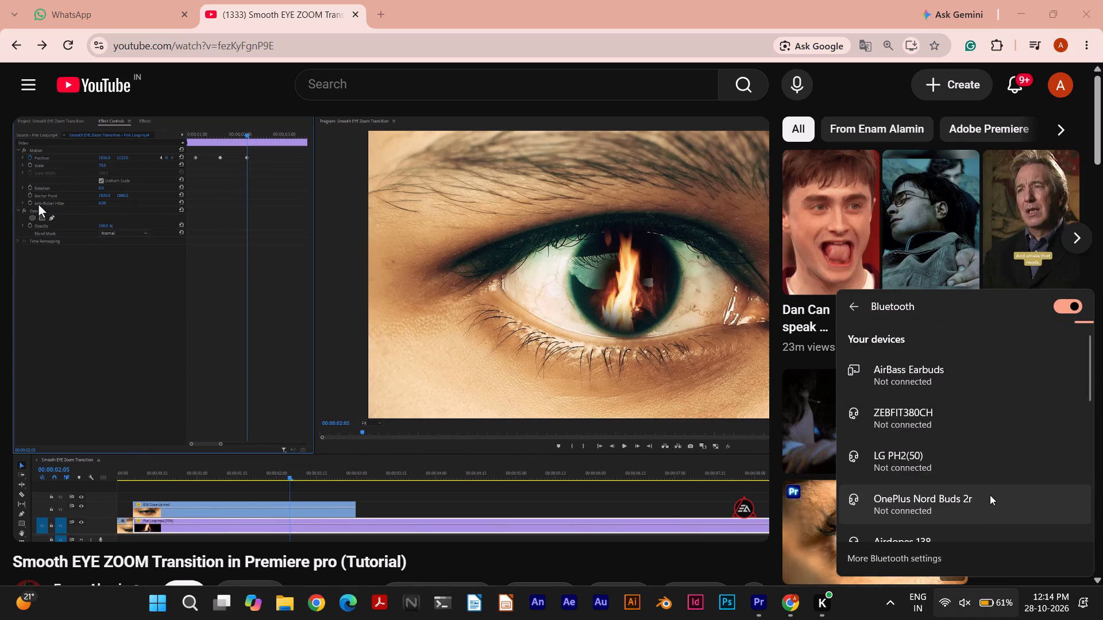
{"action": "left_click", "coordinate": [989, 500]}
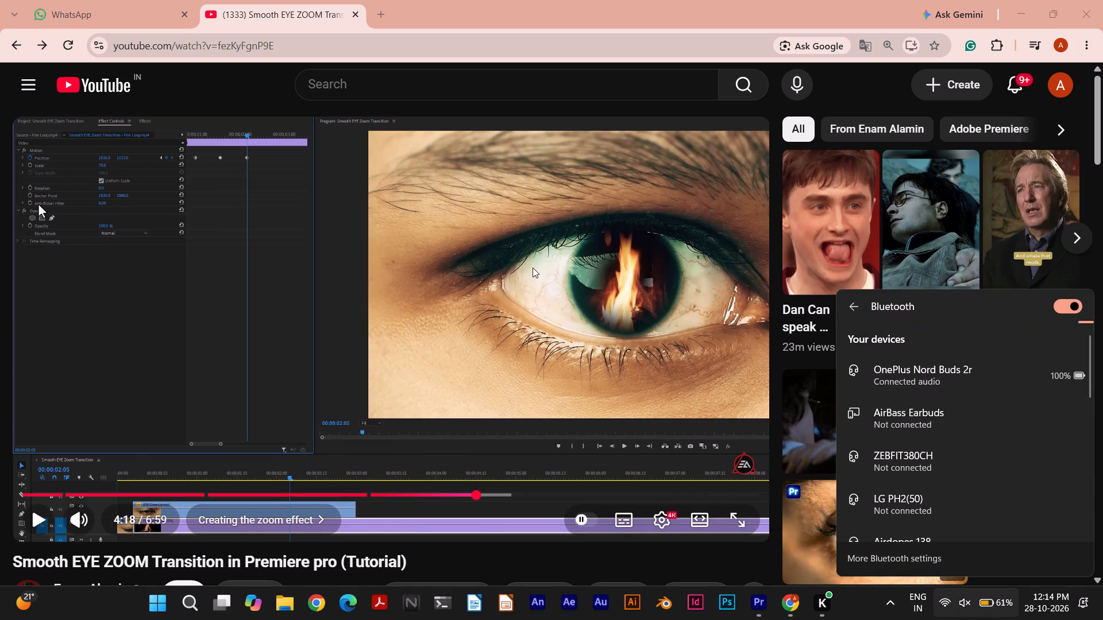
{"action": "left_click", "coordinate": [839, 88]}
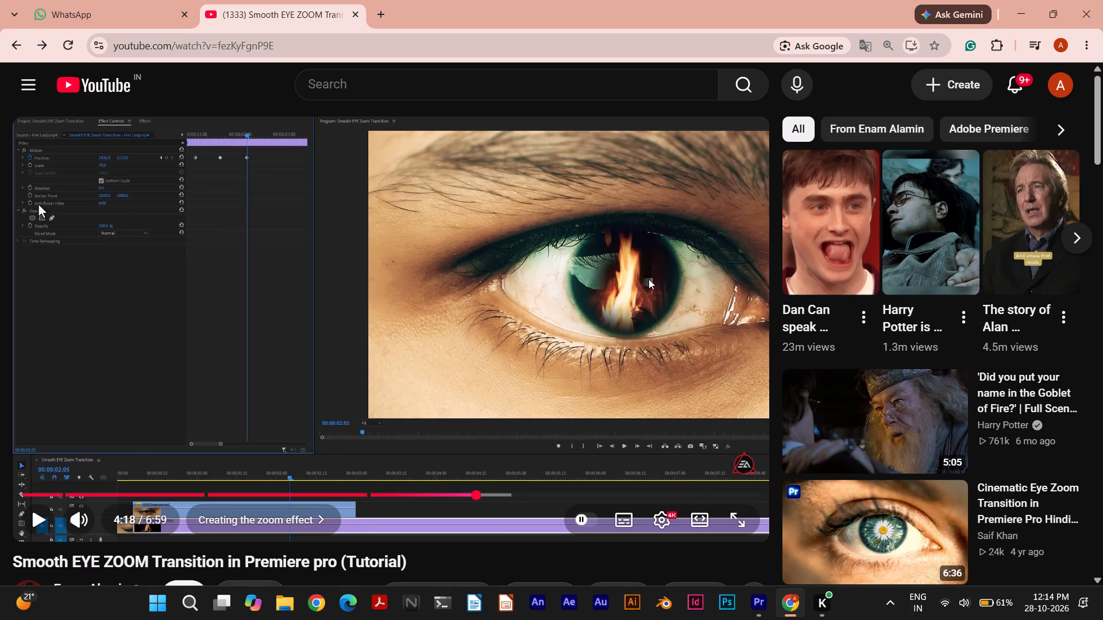
Review the tutorial from the eye clip's Scale keyframe easing at 3:53 through to the fire clip's velocity graph, pausing at 4:39.
{"action": "left_click", "coordinate": [649, 279]}
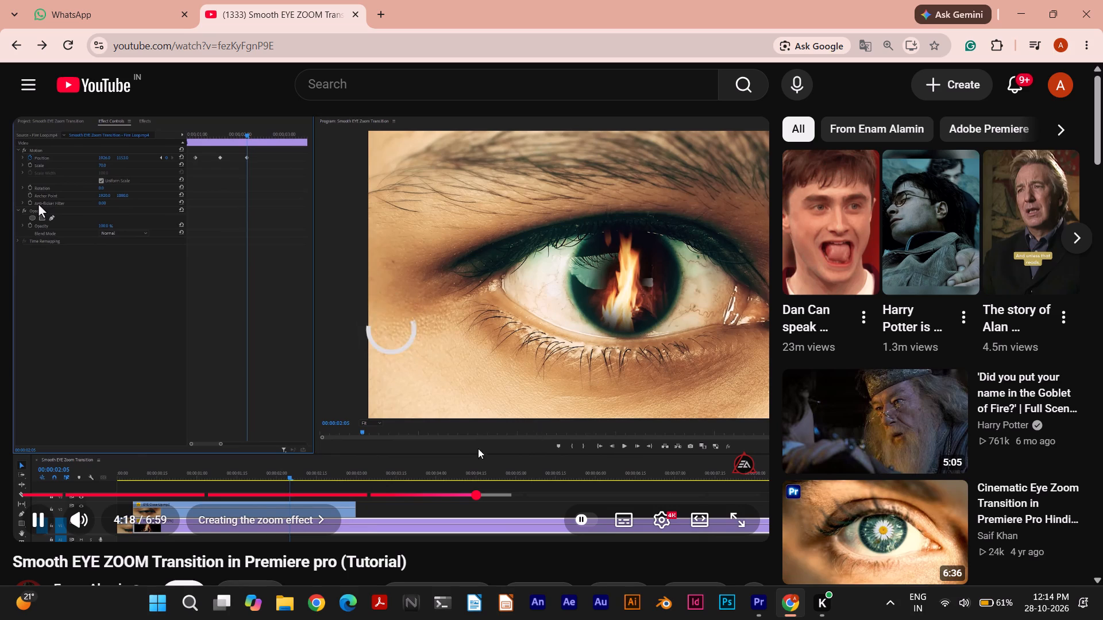
{"action": "left_click", "coordinate": [434, 497]}
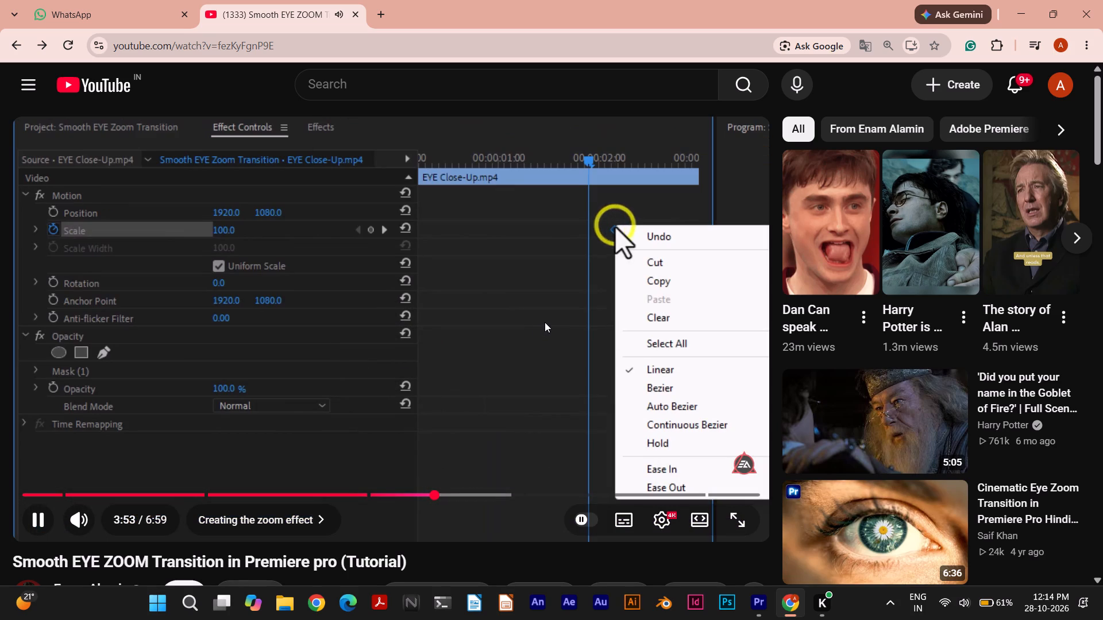
{"action": "left_click", "coordinate": [564, 321]}
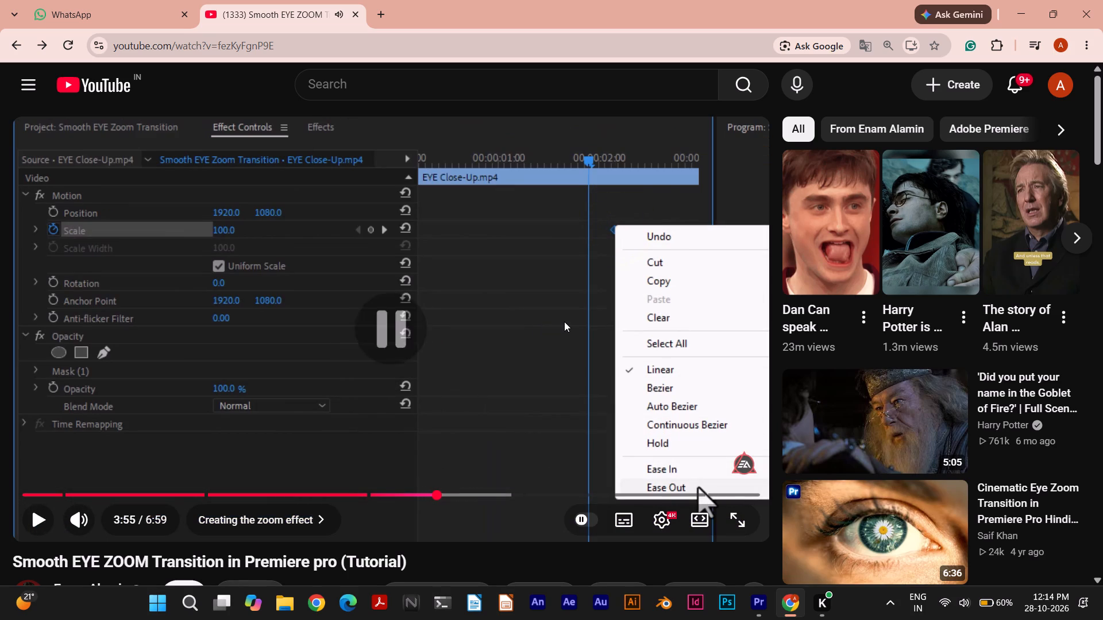
{"action": "left_click", "coordinate": [564, 321]}
{"action": "key", "text": "Right"}
{"action": "key", "text": "Right"}
{"action": "key", "text": "Right"}
{"action": "key", "text": "Right"}
{"action": "key", "text": "Right"}
{"action": "key", "text": "Right"}
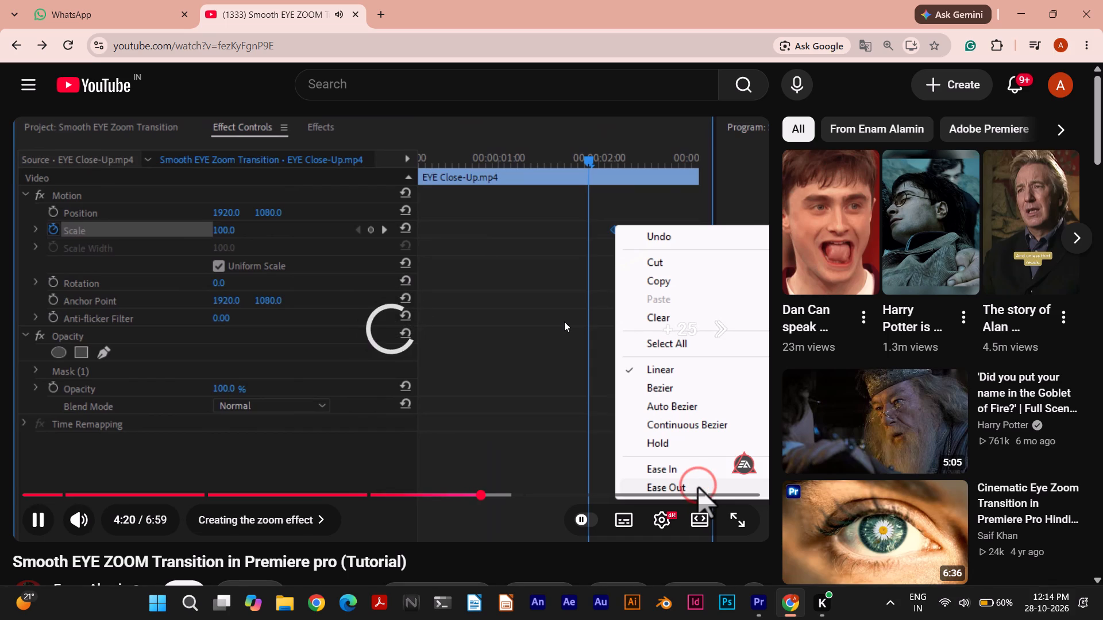
{"action": "key", "text": "Right"}
{"action": "key", "text": "Right"}
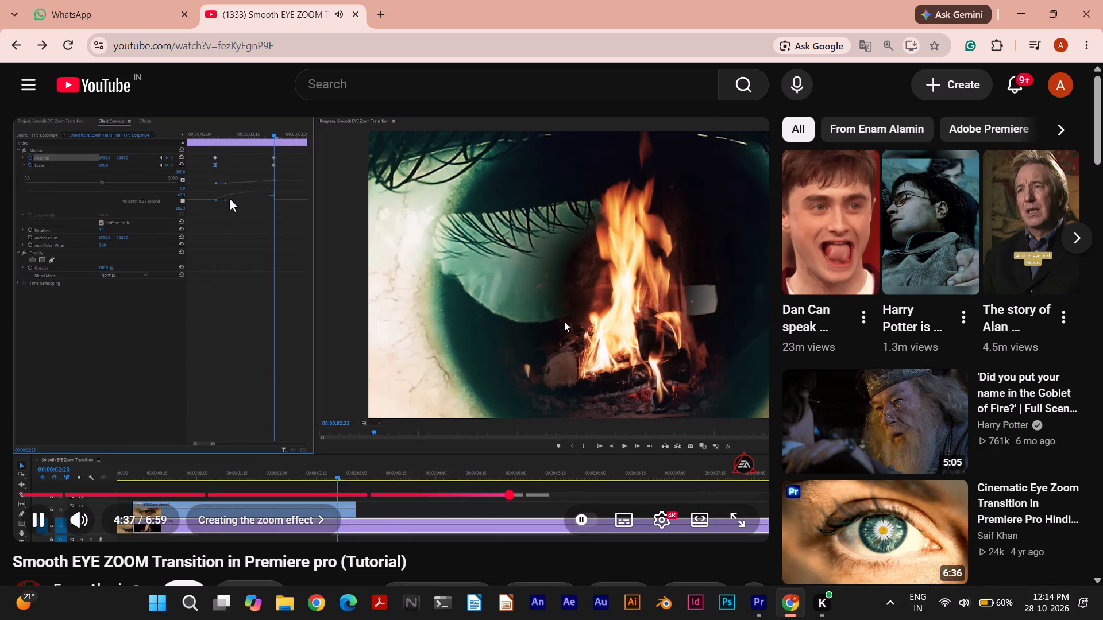
{"action": "left_click", "coordinate": [566, 321]}
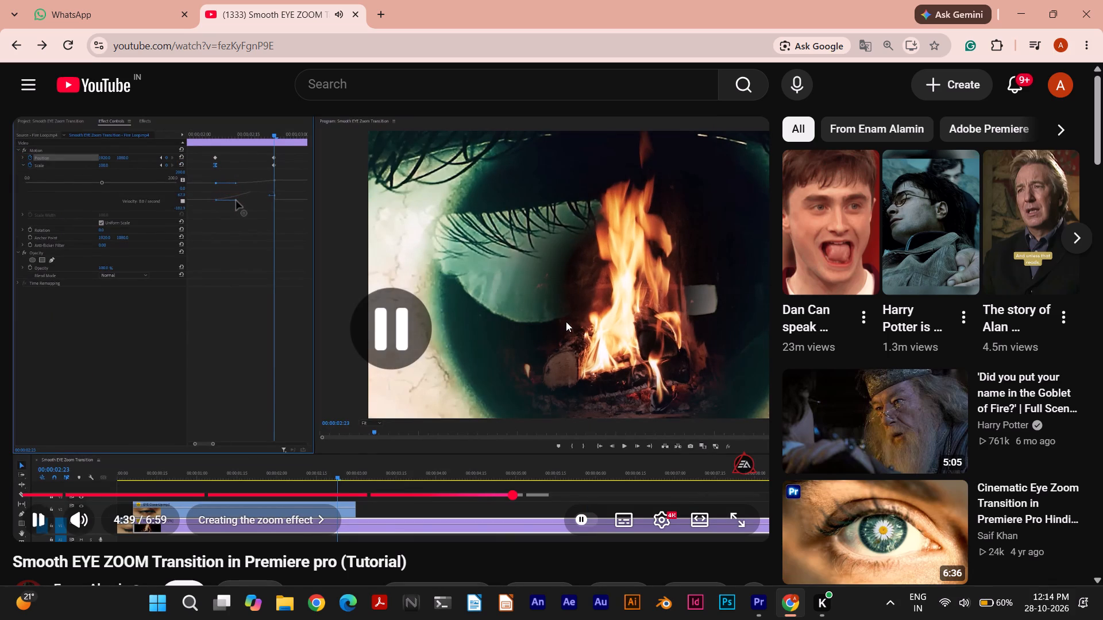
Skip back in the tutorial and rewatch the part leading to the fire clip's Scale keyframe, pausing at 4:18.
{"action": "key", "text": "Left"}
{"action": "key", "text": "Left"}
{"action": "key", "text": "Left"}
{"action": "key", "text": "Left"}
{"action": "key", "text": "Left"}
{"action": "key", "text": "Left"}
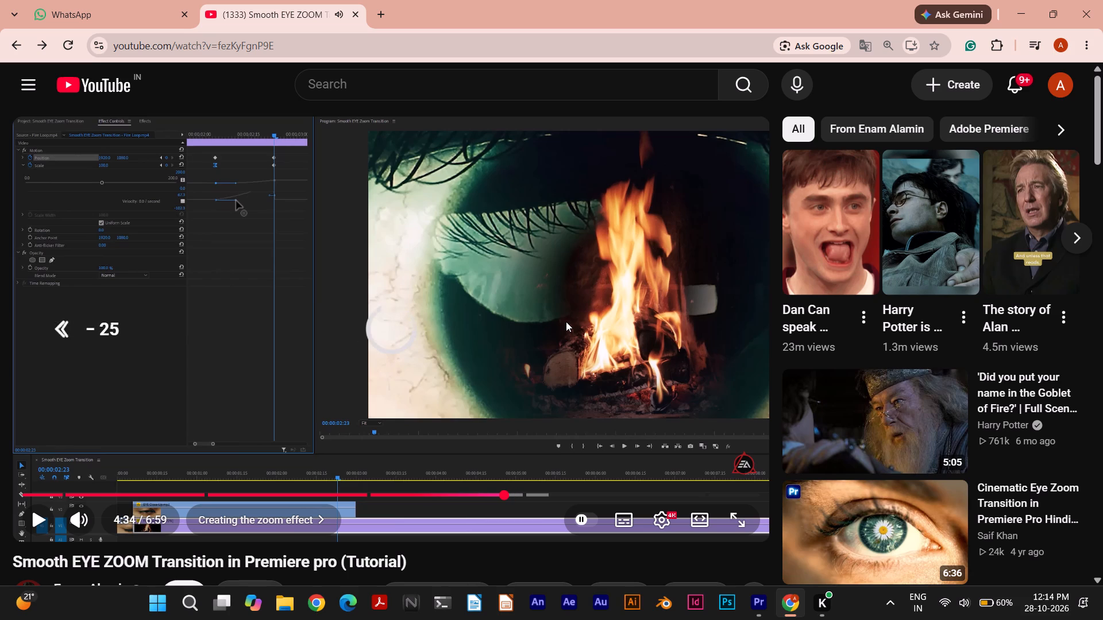
{"action": "key", "text": "Left"}
{"action": "key", "text": "Right"}
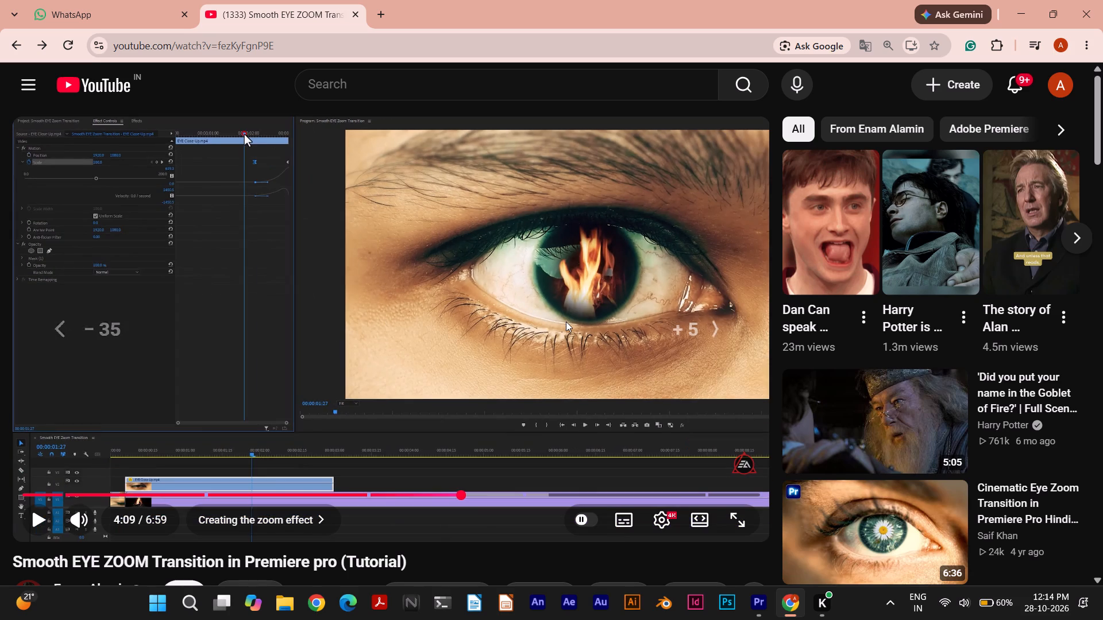
{"action": "key", "text": "Right"}
{"action": "key", "text": "space"}
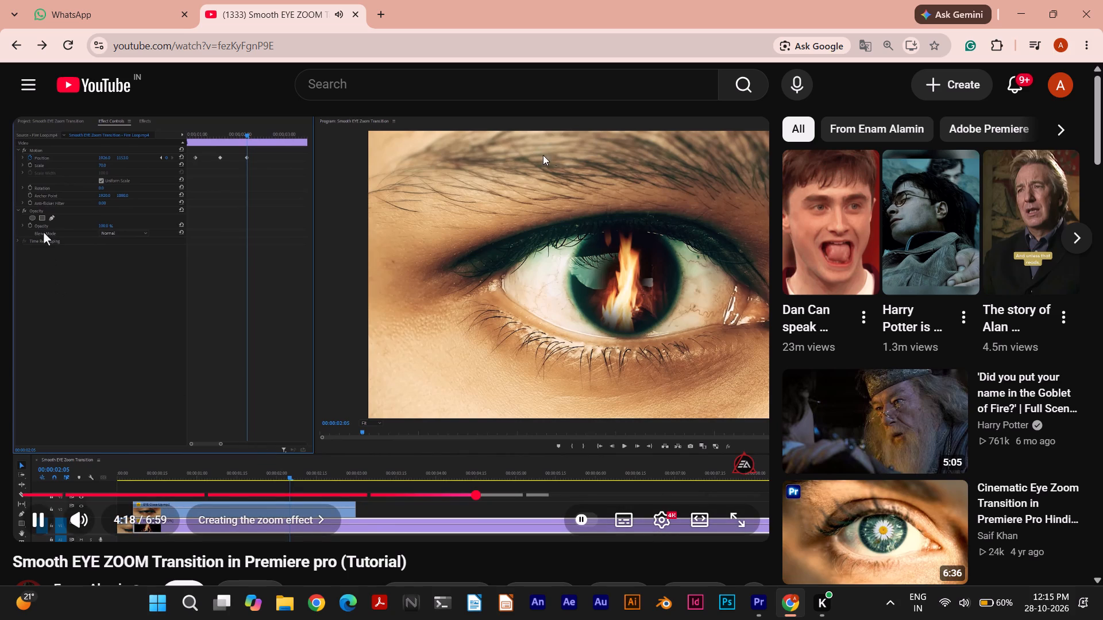
{"action": "left_click", "coordinate": [469, 189]}
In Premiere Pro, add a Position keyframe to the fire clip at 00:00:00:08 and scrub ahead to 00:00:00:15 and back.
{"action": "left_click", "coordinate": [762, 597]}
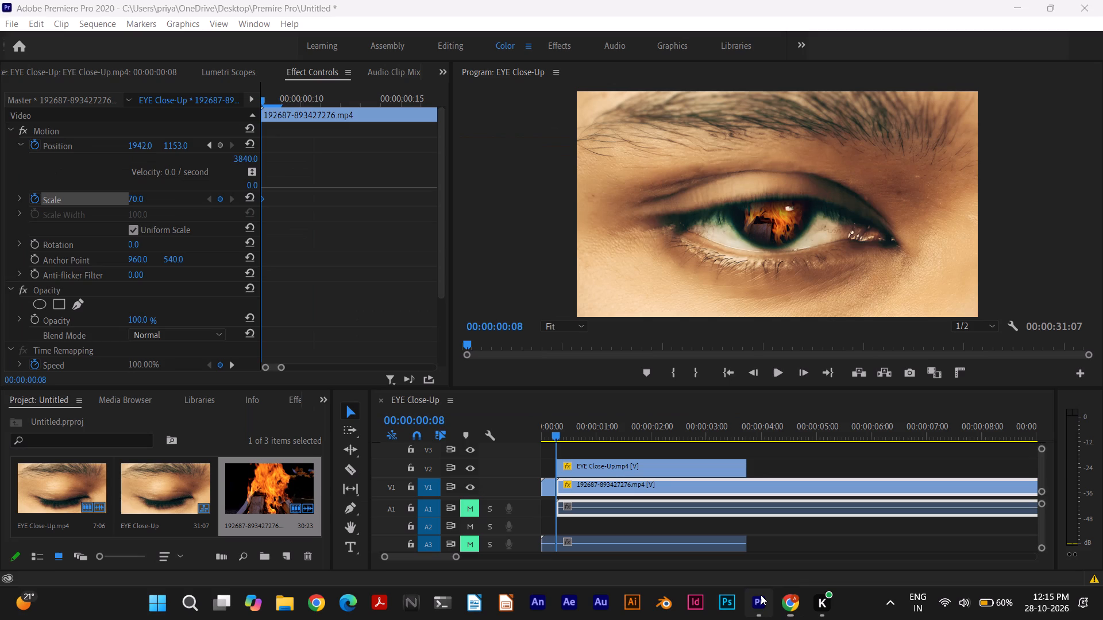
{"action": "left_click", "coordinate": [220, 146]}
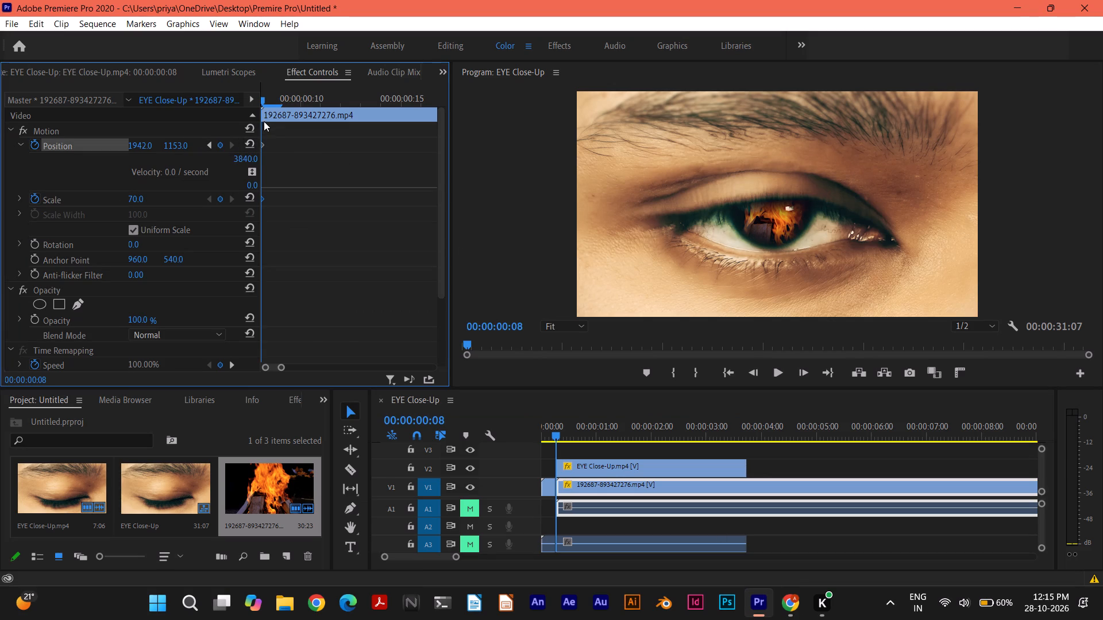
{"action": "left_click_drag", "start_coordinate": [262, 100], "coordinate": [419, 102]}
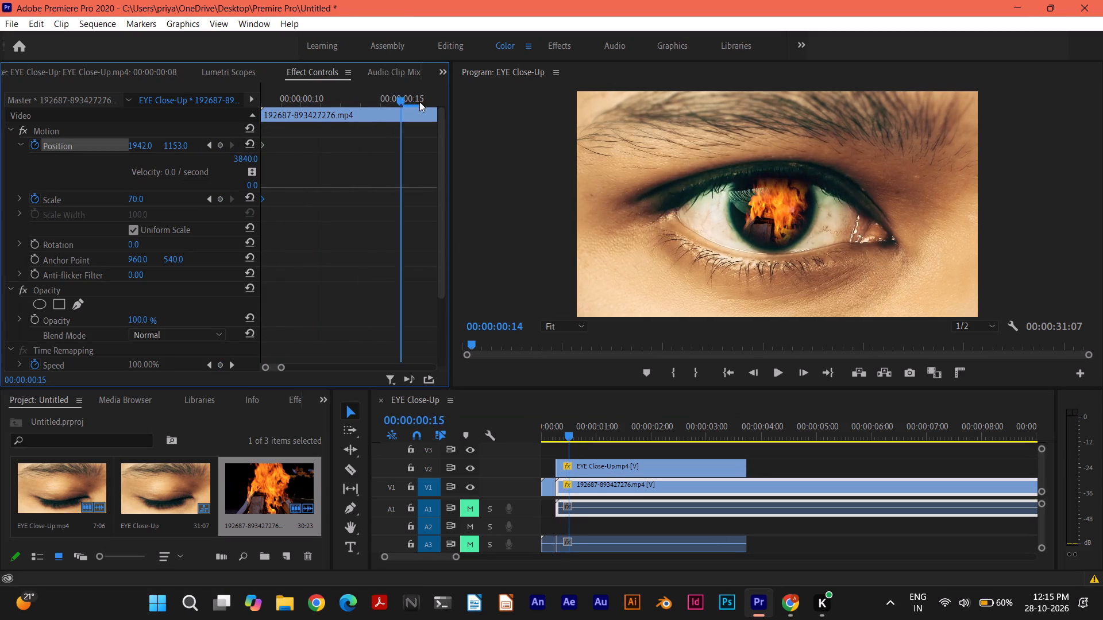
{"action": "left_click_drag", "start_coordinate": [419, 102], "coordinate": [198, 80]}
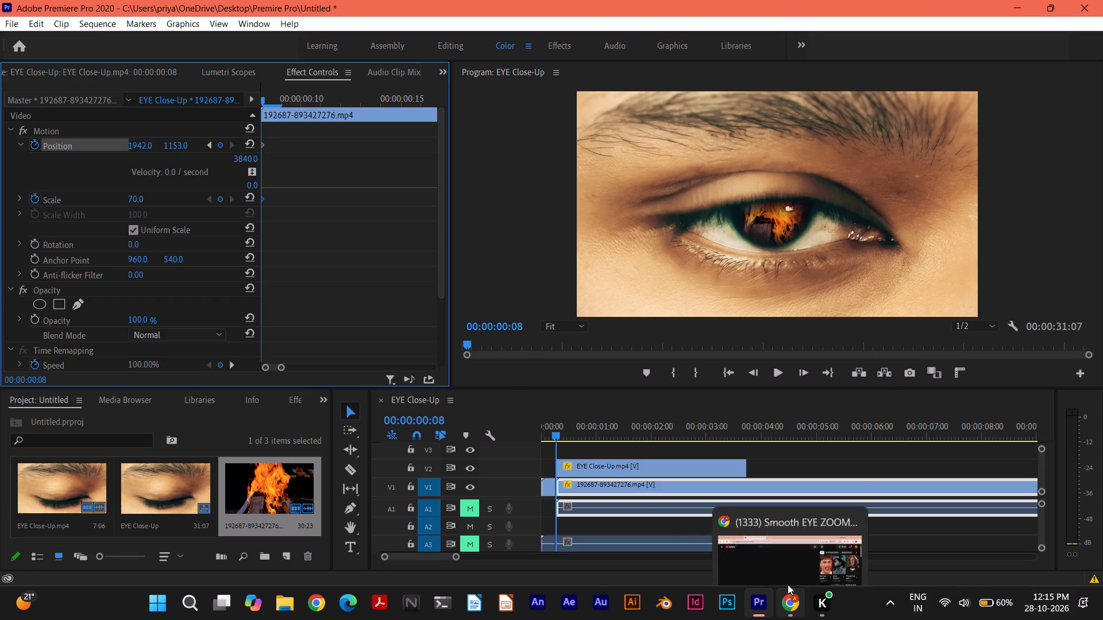
In the Chrome tutorial, watch Scale animation being turned on for the fire clip, pausing around 4:20.
{"action": "left_click", "coordinate": [781, 535]}
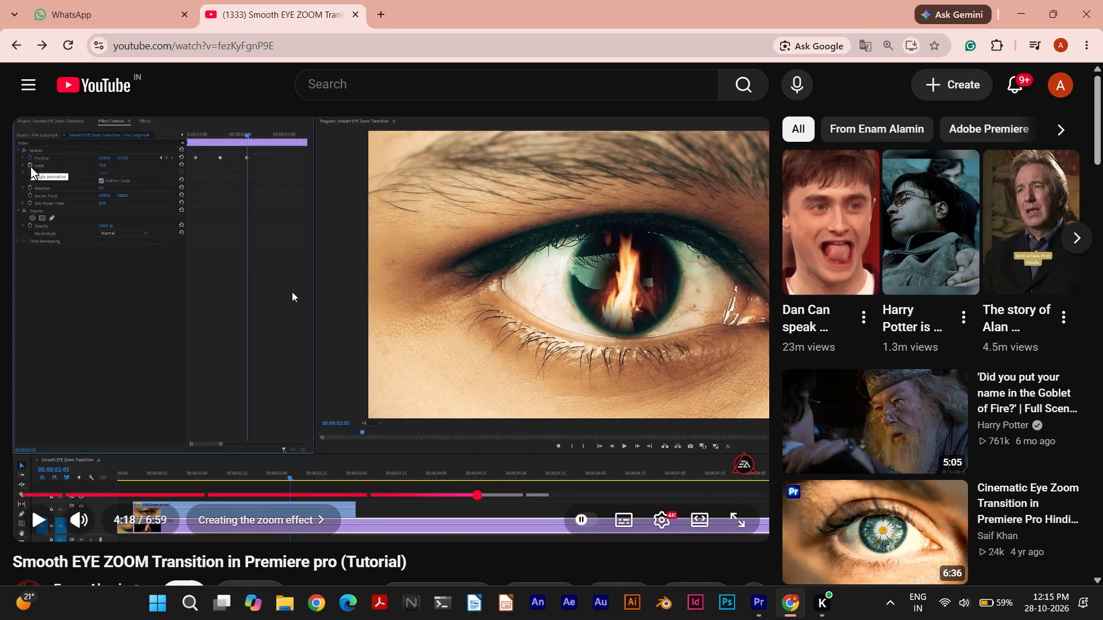
{"action": "left_click", "coordinate": [292, 292]}
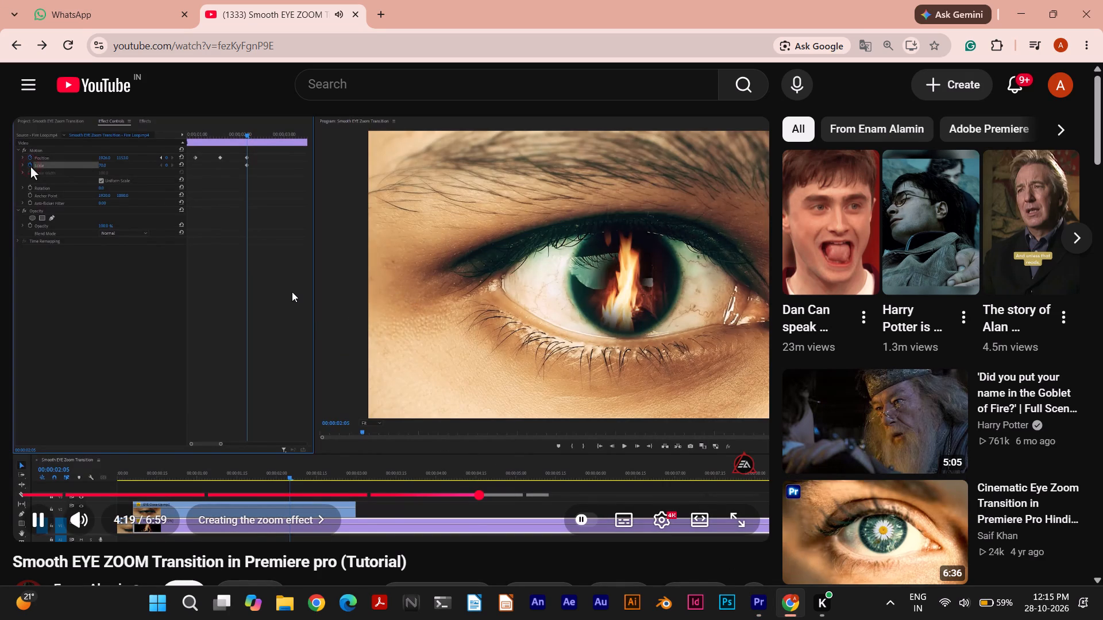
{"action": "left_click", "coordinate": [292, 292]}
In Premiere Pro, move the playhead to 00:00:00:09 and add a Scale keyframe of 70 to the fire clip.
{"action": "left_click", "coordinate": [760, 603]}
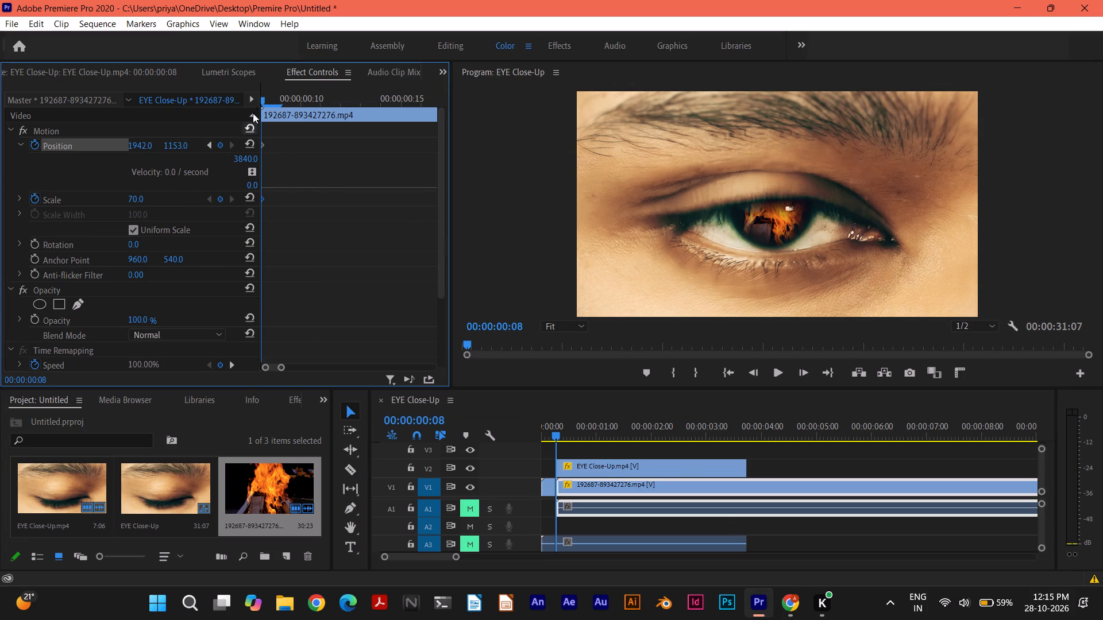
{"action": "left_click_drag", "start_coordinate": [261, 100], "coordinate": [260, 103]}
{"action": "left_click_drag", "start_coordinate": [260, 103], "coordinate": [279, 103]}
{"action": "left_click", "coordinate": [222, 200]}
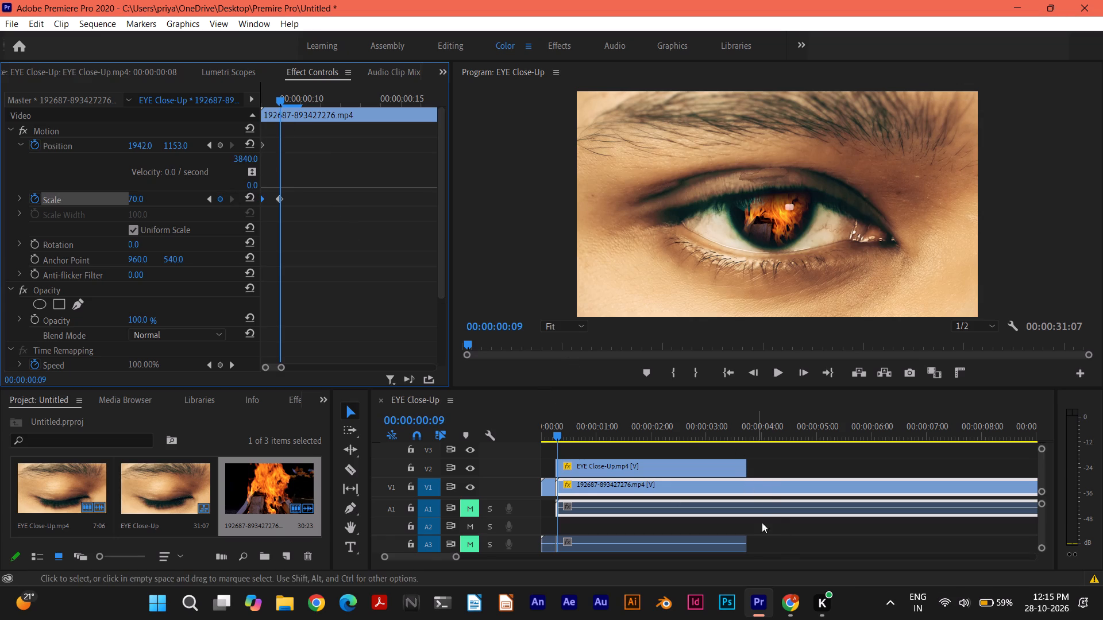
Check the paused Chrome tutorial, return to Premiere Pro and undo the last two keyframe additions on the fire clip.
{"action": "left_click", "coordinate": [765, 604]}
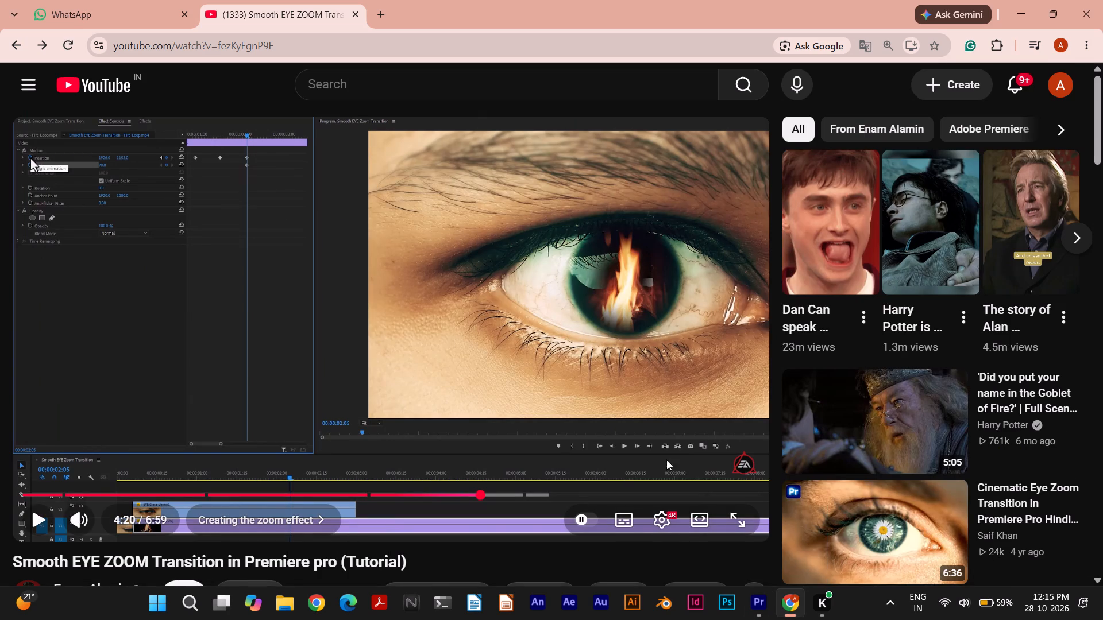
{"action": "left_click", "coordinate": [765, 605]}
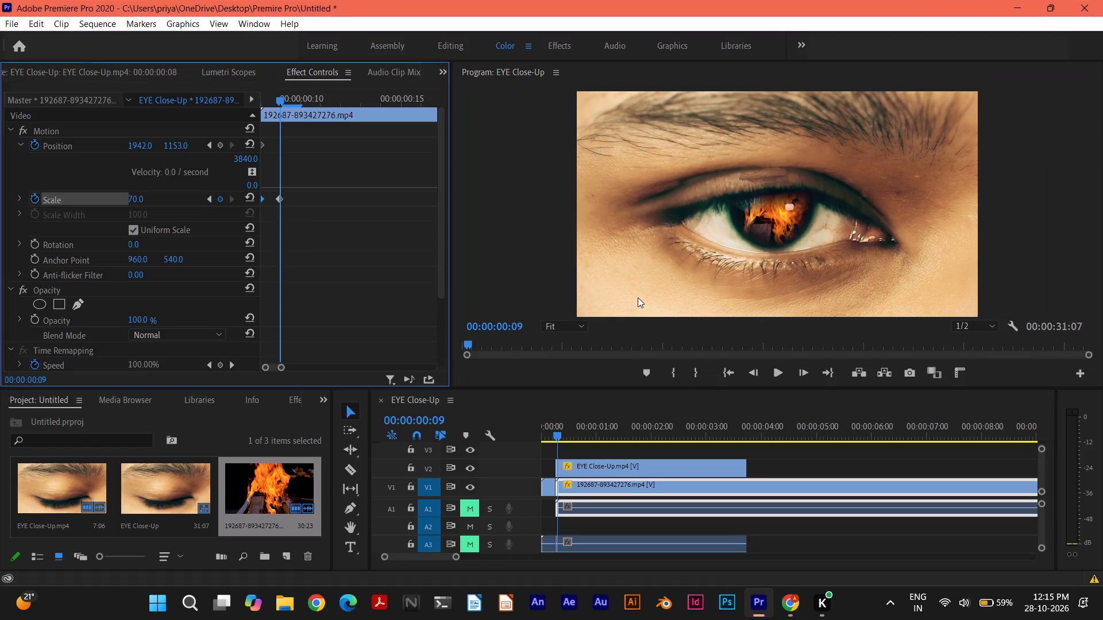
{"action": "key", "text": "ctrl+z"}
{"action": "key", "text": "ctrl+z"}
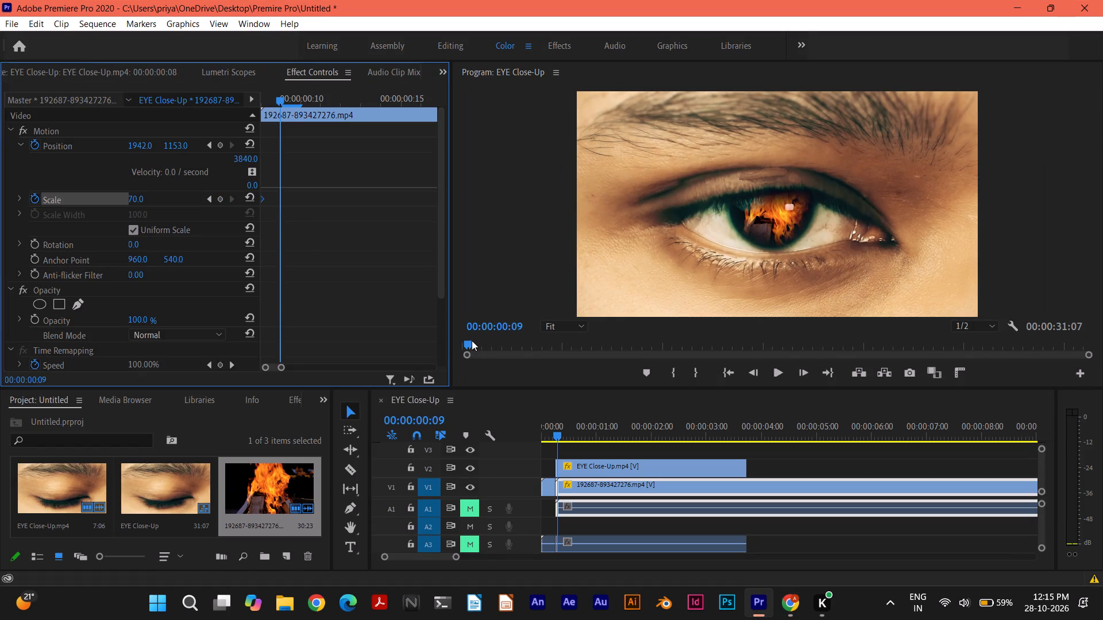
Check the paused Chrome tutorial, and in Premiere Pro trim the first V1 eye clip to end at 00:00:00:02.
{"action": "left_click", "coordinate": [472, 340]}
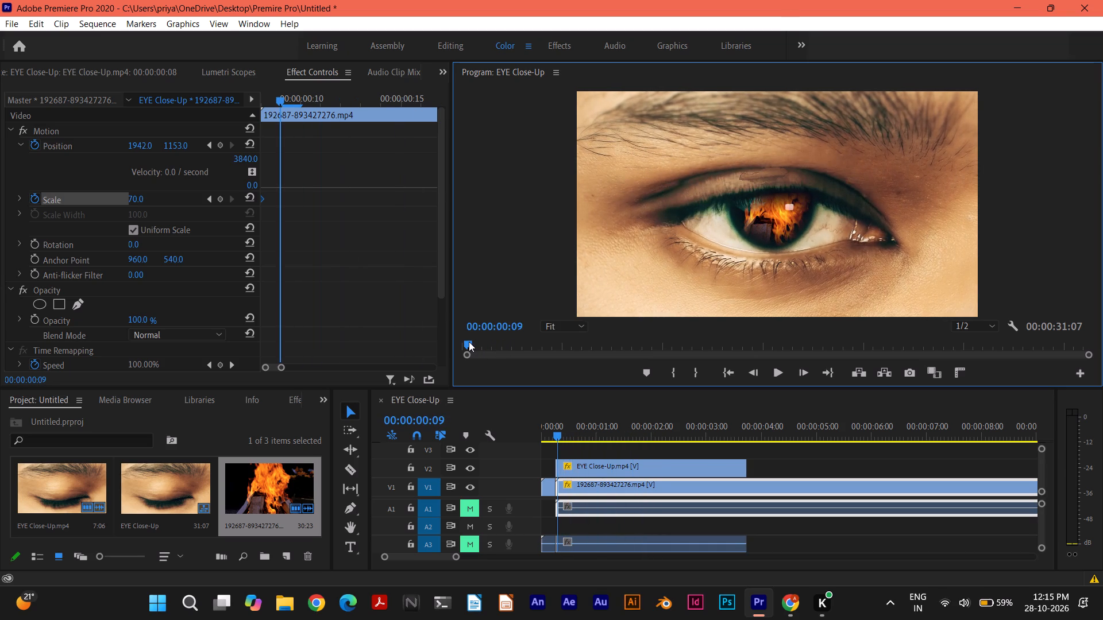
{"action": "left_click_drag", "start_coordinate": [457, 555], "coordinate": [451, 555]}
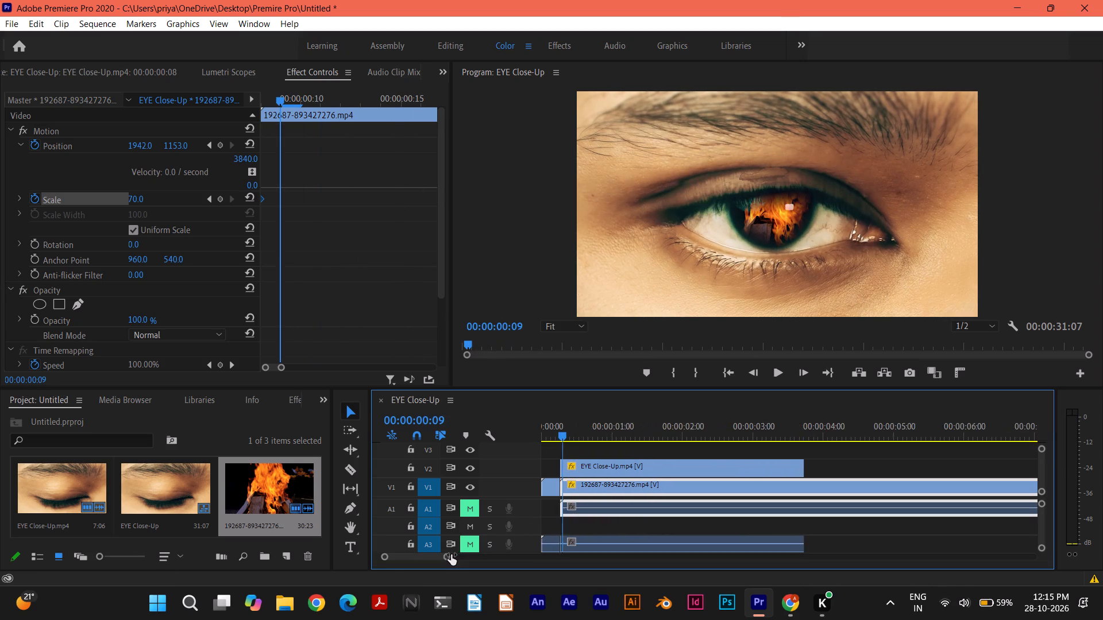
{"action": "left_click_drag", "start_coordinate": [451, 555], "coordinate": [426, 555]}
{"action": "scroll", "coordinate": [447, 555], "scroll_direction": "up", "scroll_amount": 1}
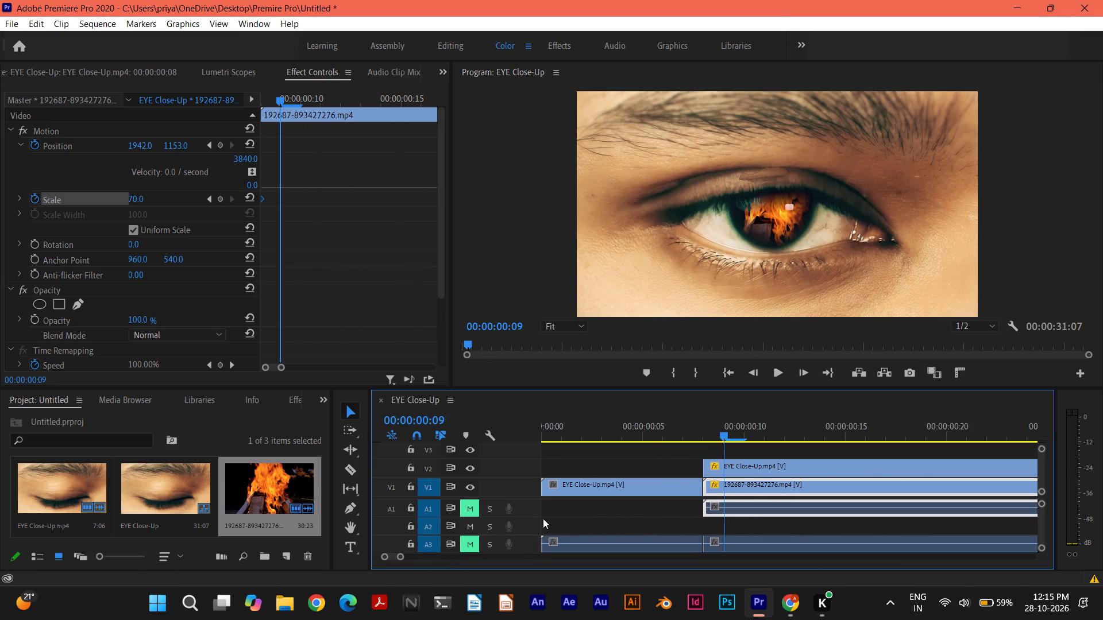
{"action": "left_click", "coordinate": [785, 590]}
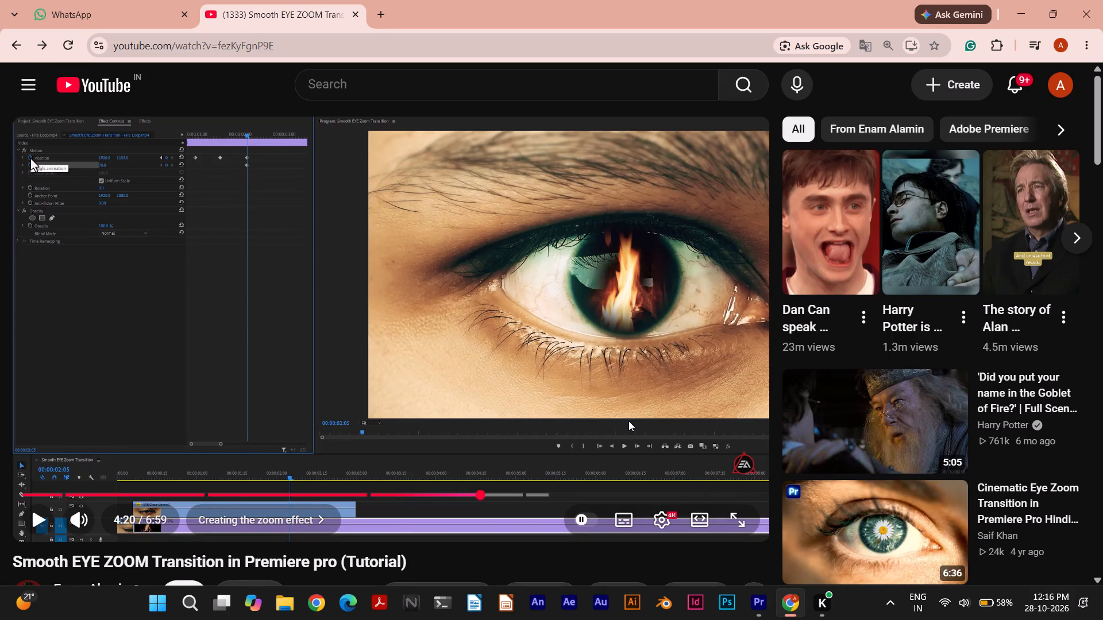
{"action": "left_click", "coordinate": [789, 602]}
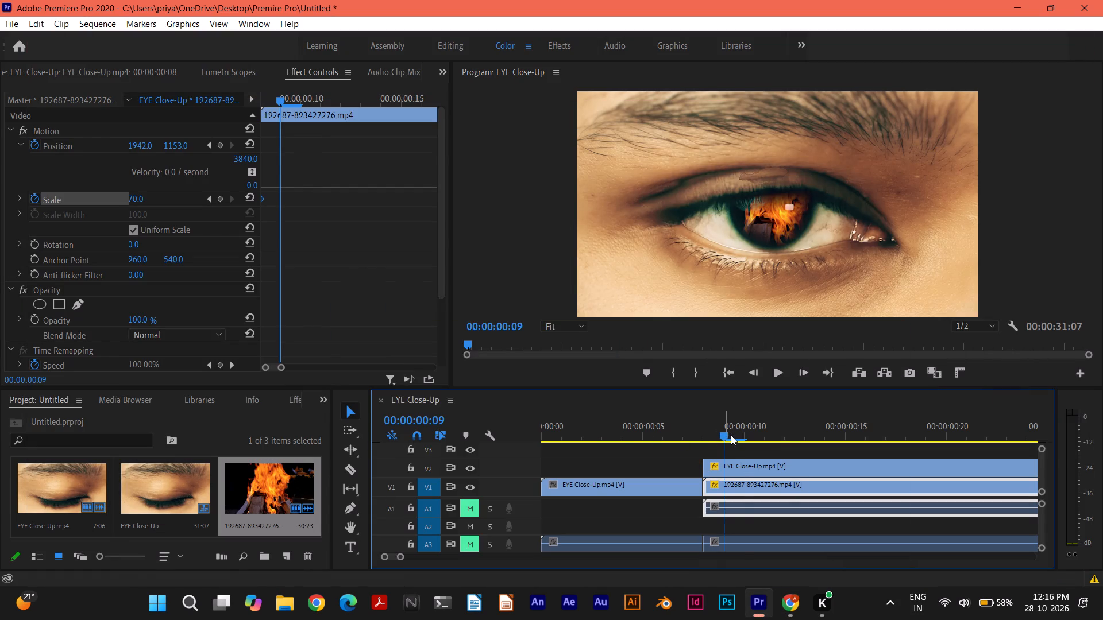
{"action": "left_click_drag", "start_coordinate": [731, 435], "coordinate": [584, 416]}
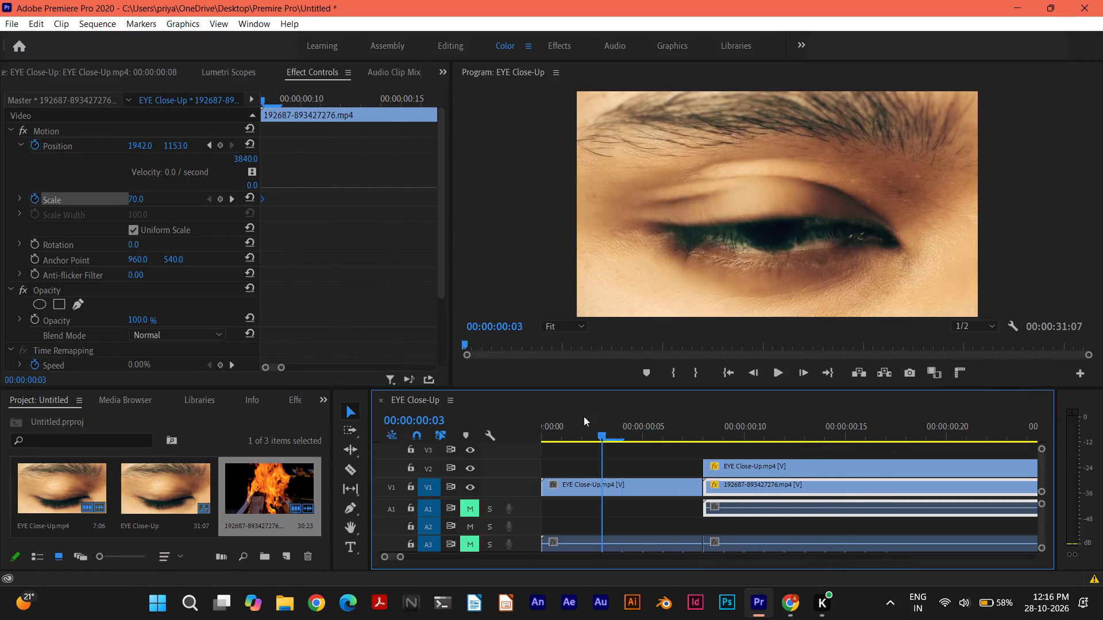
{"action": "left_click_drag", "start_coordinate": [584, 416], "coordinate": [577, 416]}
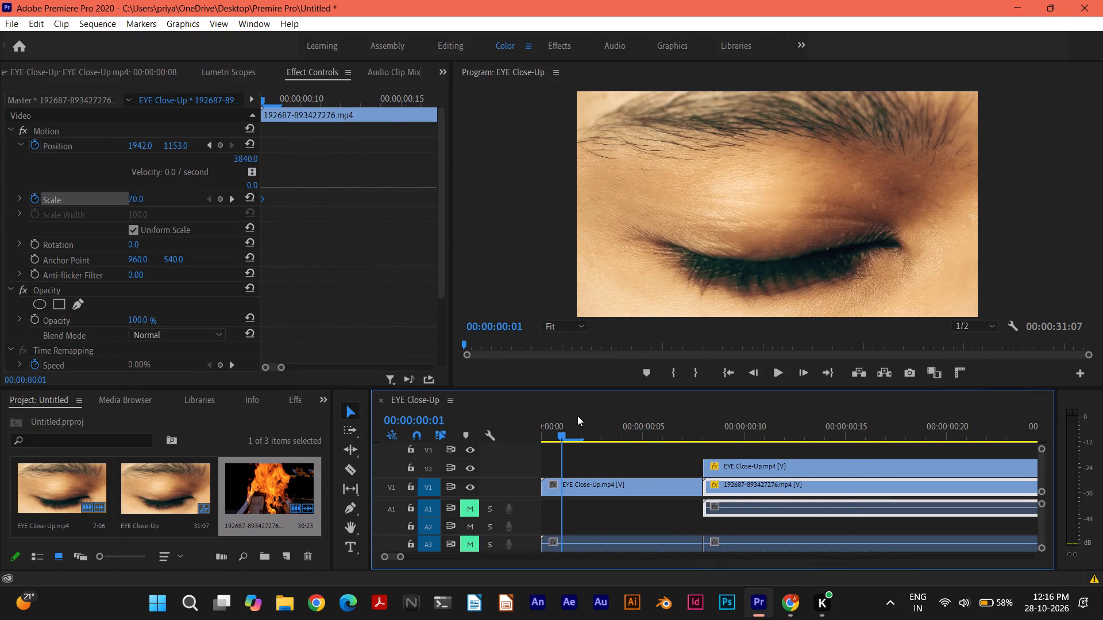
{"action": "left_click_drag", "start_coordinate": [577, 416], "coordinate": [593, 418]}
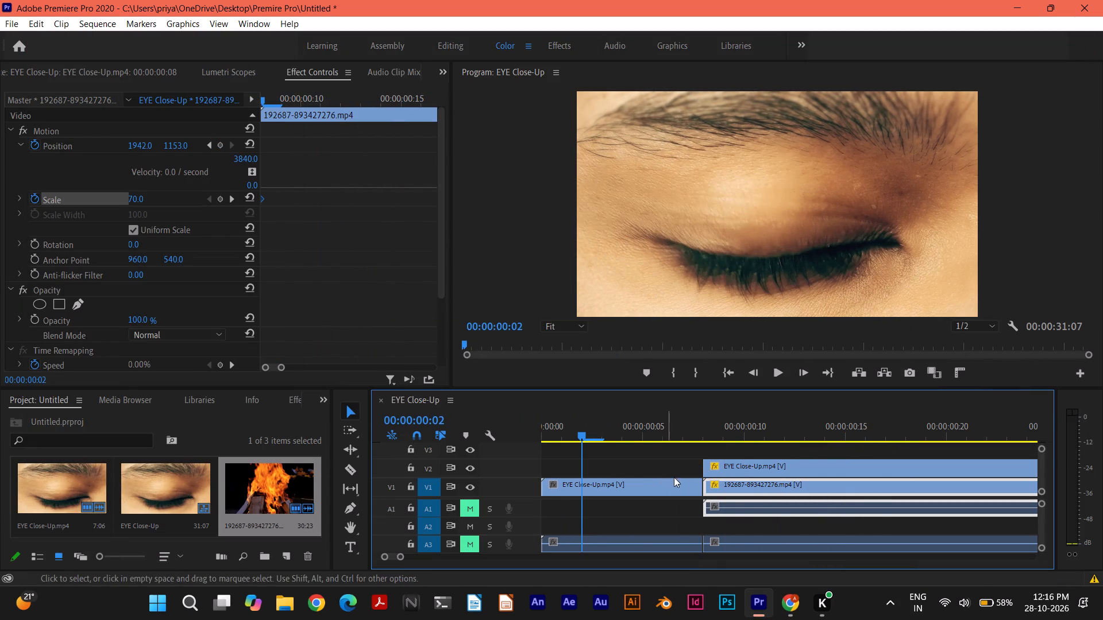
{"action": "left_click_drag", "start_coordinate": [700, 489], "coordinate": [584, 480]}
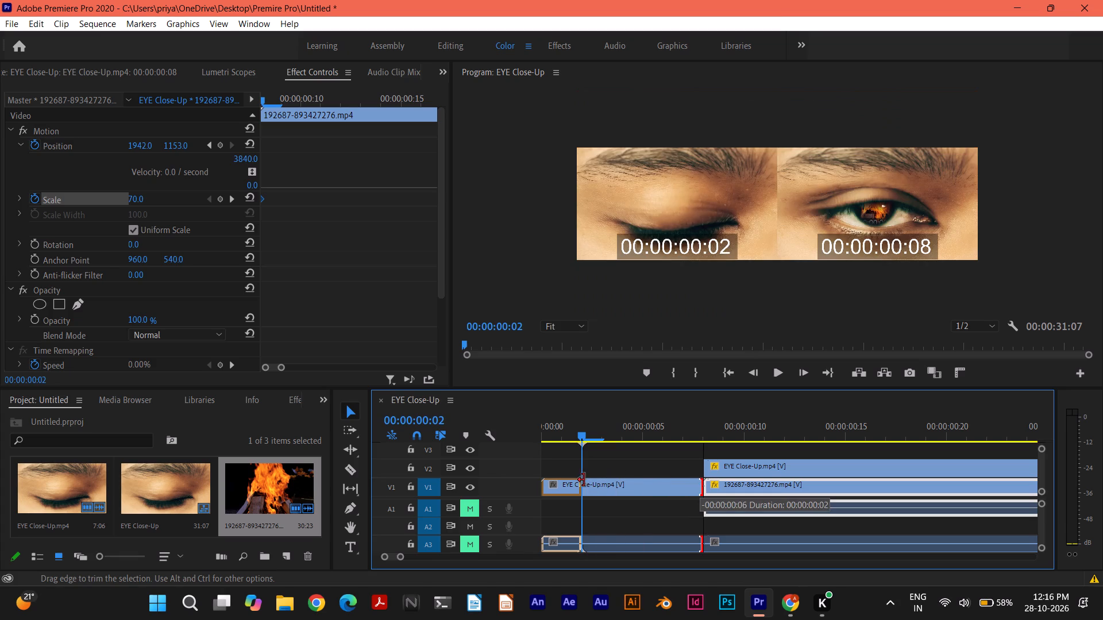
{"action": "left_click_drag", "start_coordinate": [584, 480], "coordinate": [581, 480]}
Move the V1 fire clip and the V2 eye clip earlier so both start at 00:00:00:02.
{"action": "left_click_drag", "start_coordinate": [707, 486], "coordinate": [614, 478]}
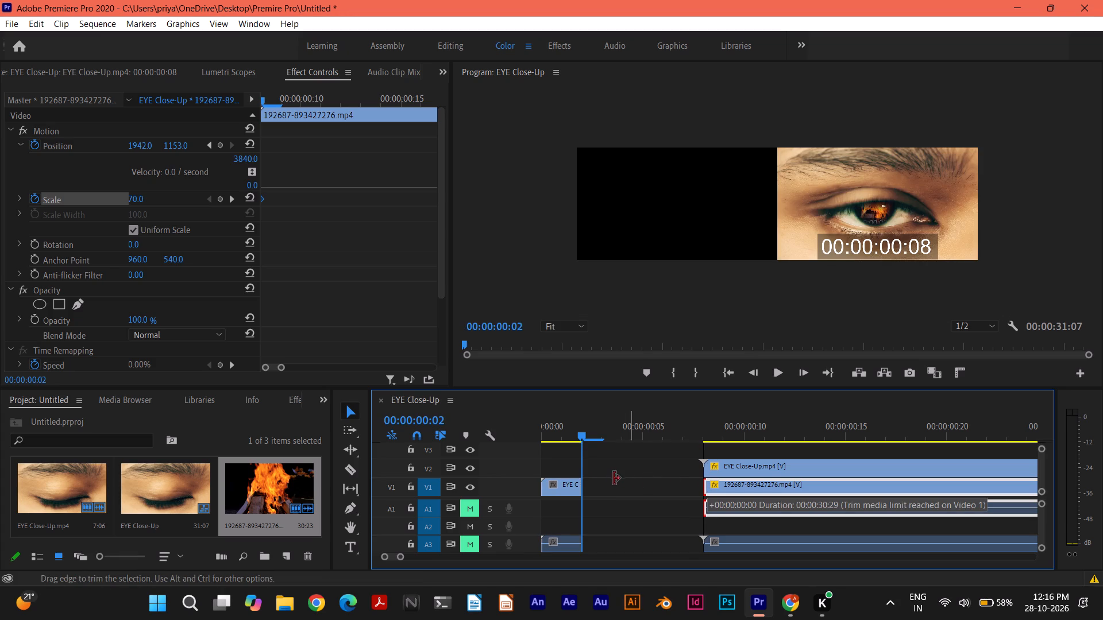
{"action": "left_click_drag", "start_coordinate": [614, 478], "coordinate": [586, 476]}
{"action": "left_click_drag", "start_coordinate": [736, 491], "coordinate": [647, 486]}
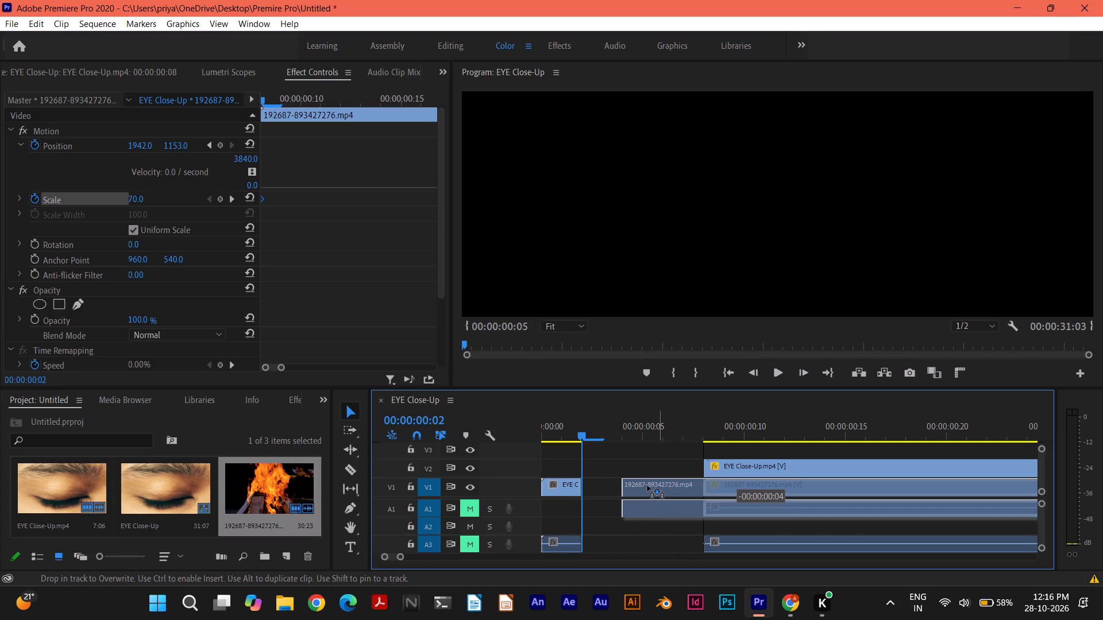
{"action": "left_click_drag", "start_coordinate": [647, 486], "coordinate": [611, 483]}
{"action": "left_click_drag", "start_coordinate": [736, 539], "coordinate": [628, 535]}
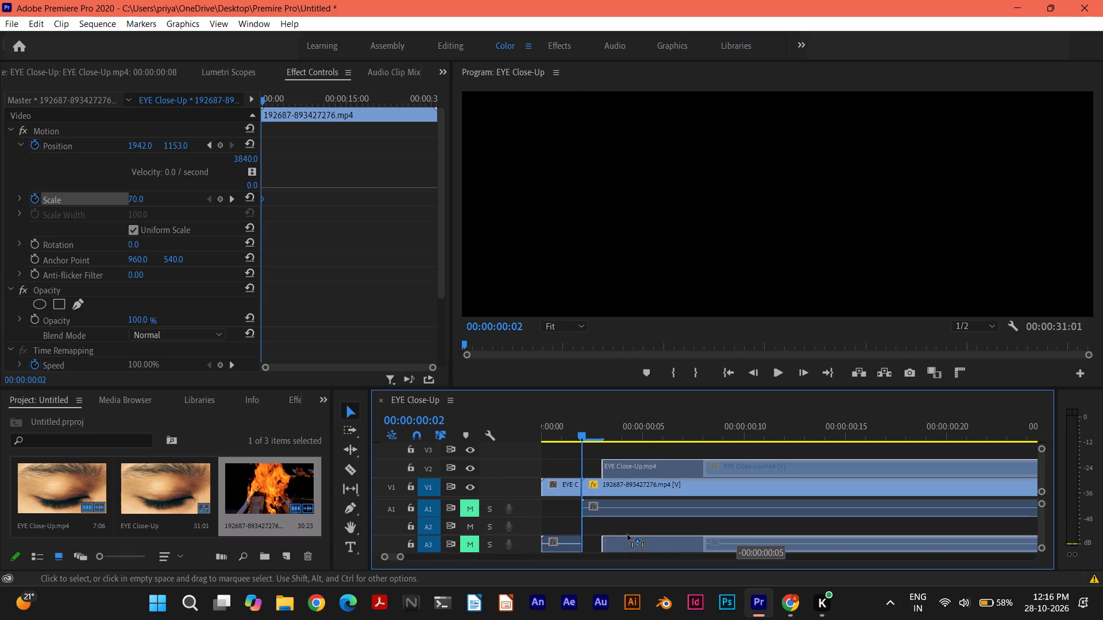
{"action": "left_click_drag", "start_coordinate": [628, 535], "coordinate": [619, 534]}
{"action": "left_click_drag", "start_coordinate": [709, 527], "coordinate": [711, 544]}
Scrub the rearranged sequence from its start to 00:00:00:21, comparing it with the paused Chrome tutorial.
{"action": "left_click", "coordinate": [581, 433]}
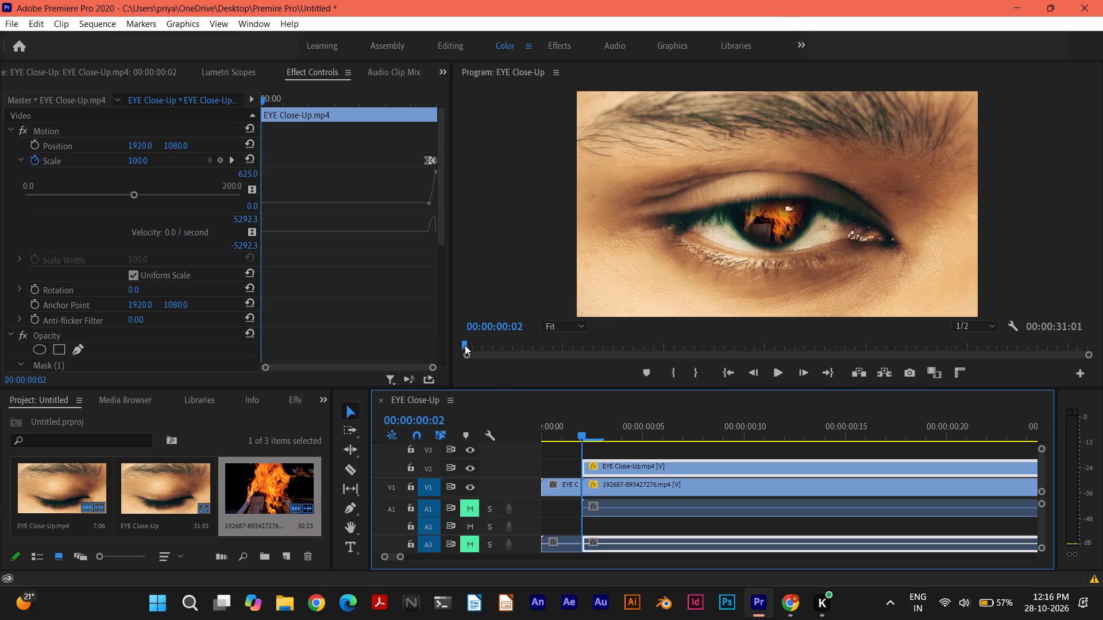
{"action": "left_click_drag", "start_coordinate": [464, 345], "coordinate": [451, 344]}
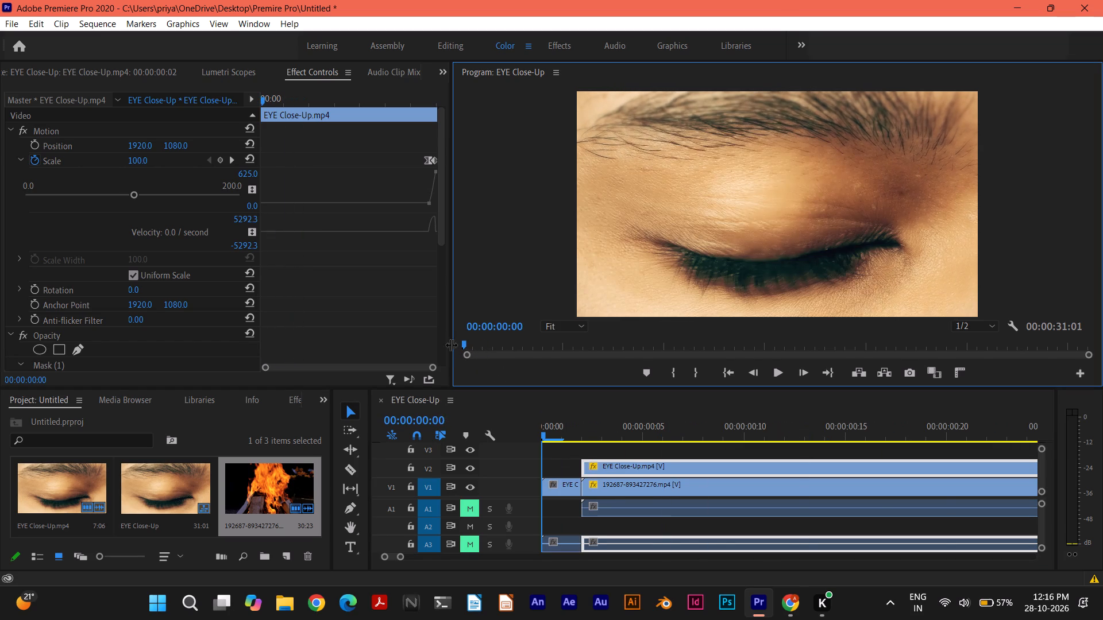
{"action": "left_click_drag", "start_coordinate": [543, 432], "coordinate": [557, 434]}
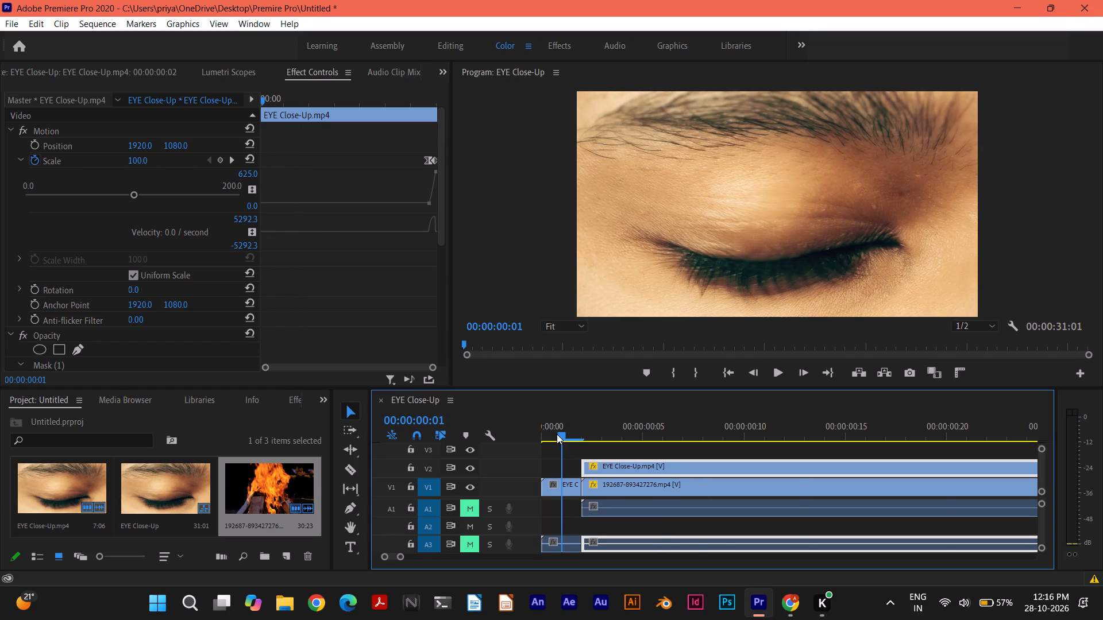
{"action": "left_click_drag", "start_coordinate": [557, 434], "coordinate": [577, 436]}
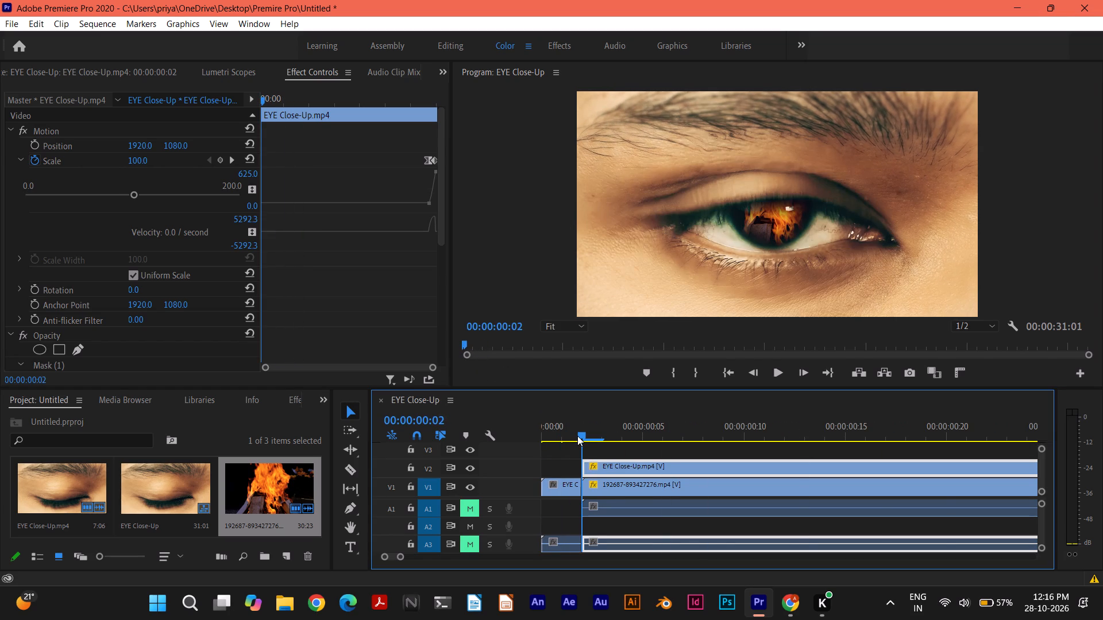
{"action": "left_click_drag", "start_coordinate": [577, 436], "coordinate": [583, 436]}
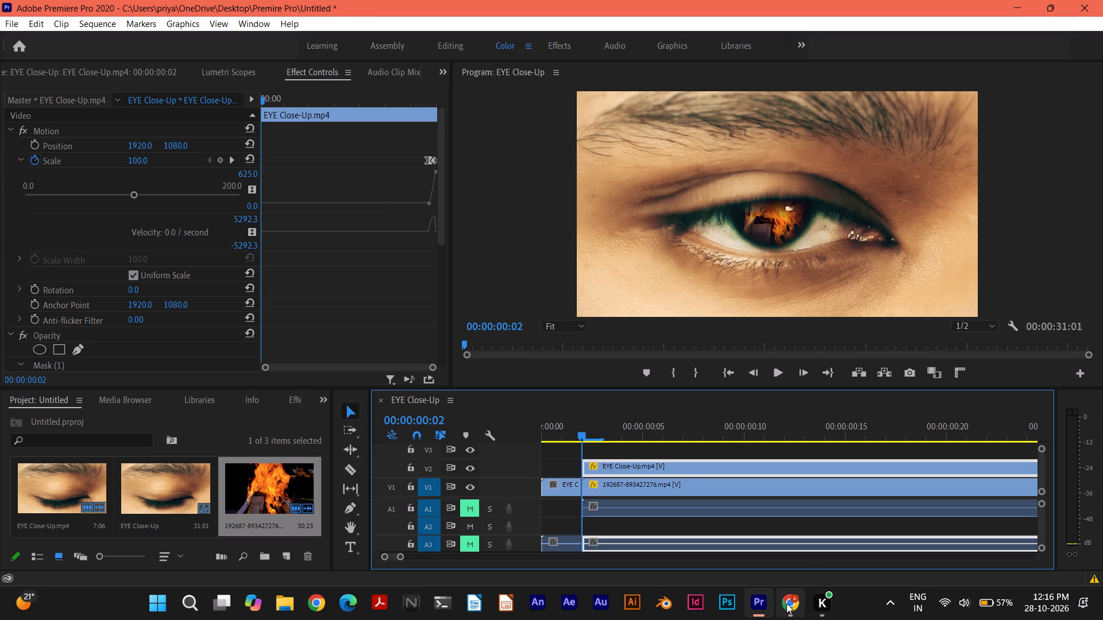
{"action": "left_click", "coordinate": [786, 603]}
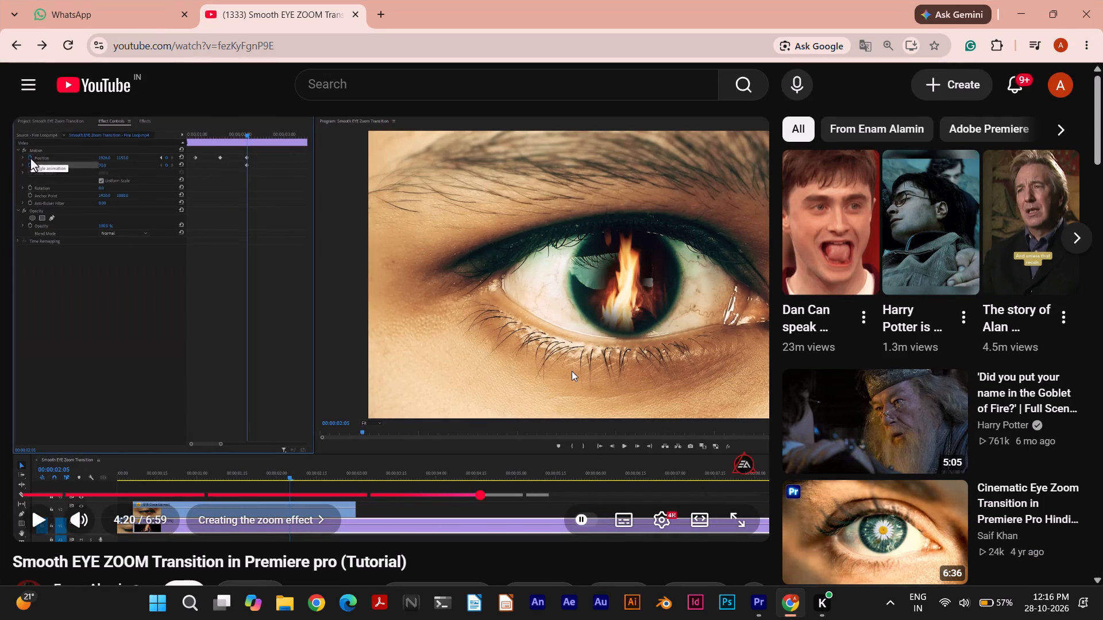
{"action": "left_click", "coordinate": [762, 604]}
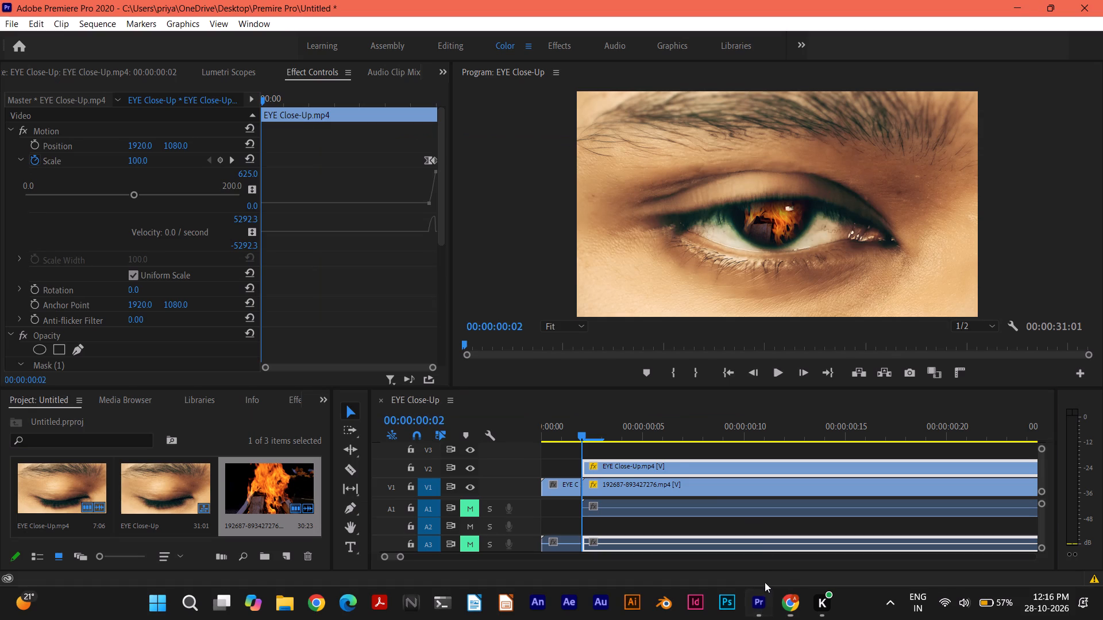
{"action": "left_click_drag", "start_coordinate": [582, 433], "coordinate": [681, 444]}
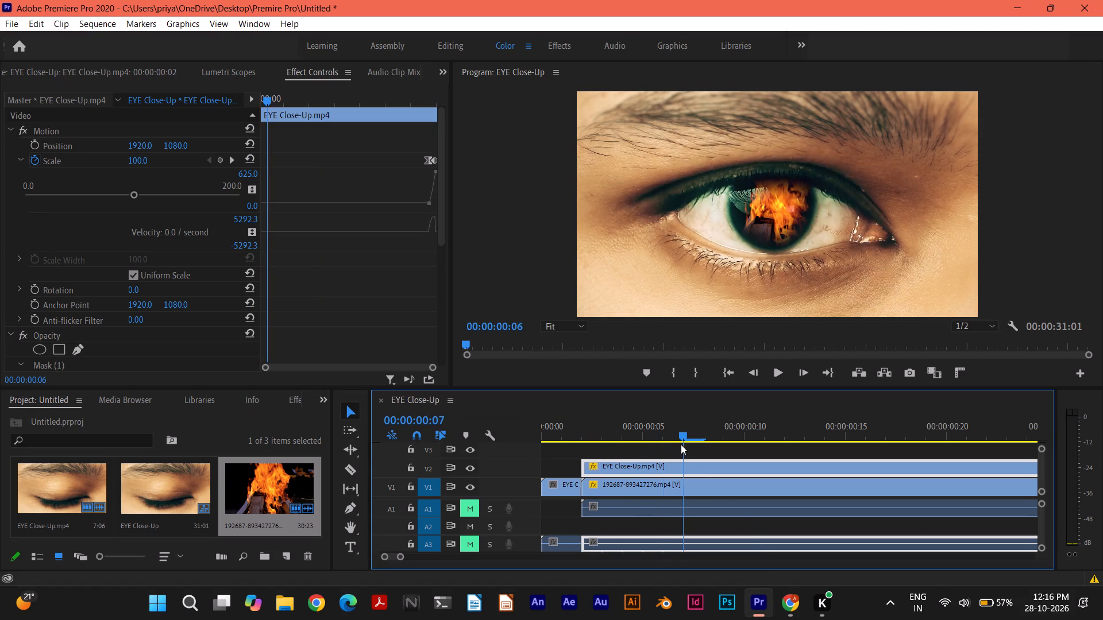
{"action": "left_click_drag", "start_coordinate": [681, 444], "coordinate": [725, 448]}
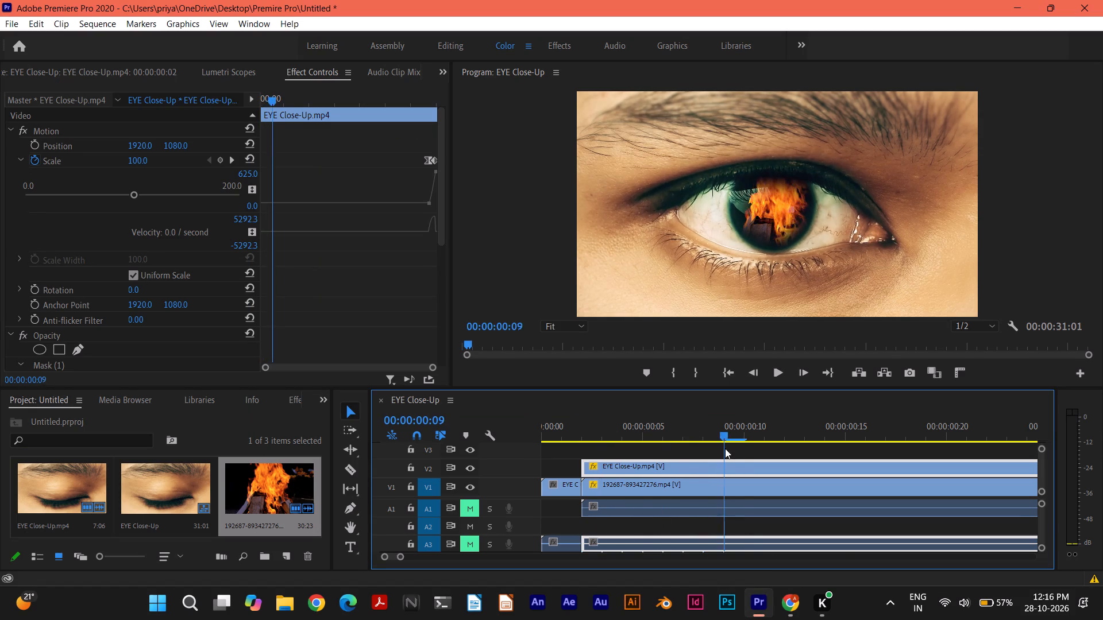
{"action": "left_click_drag", "start_coordinate": [725, 448], "coordinate": [962, 453]}
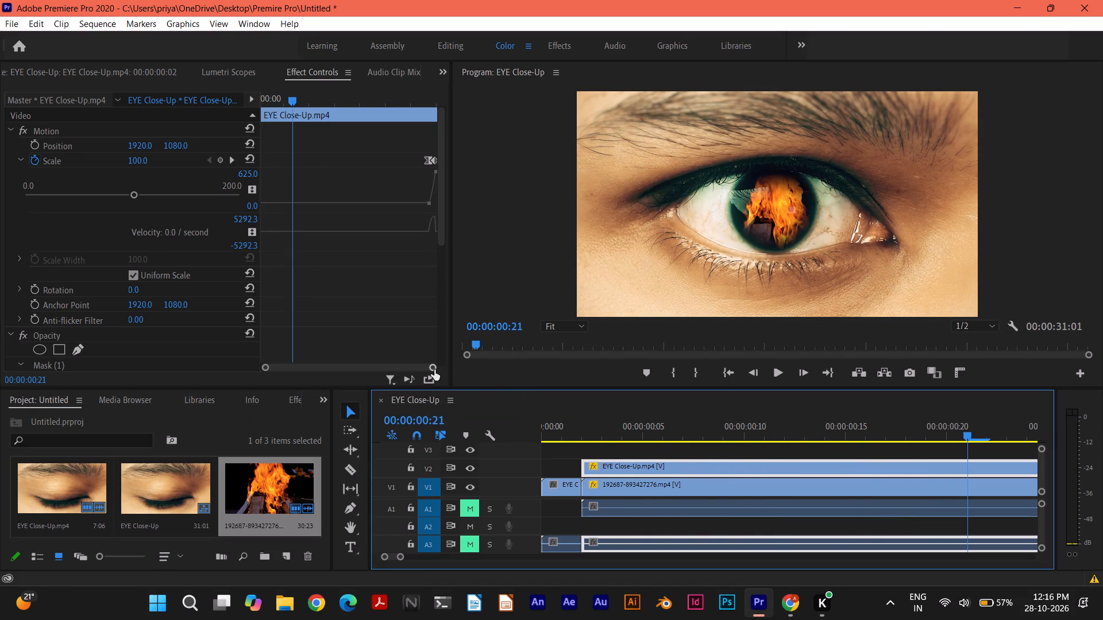
{"action": "left_click_drag", "start_coordinate": [433, 369], "coordinate": [530, 367]}
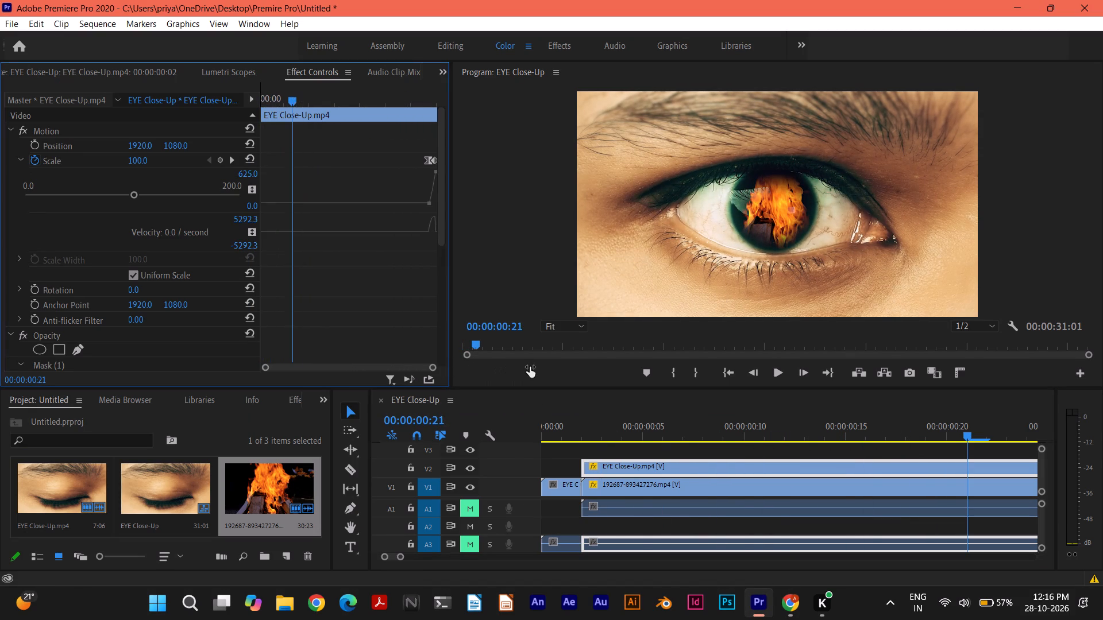
{"action": "left_click_drag", "start_coordinate": [530, 367], "coordinate": [267, 341]}
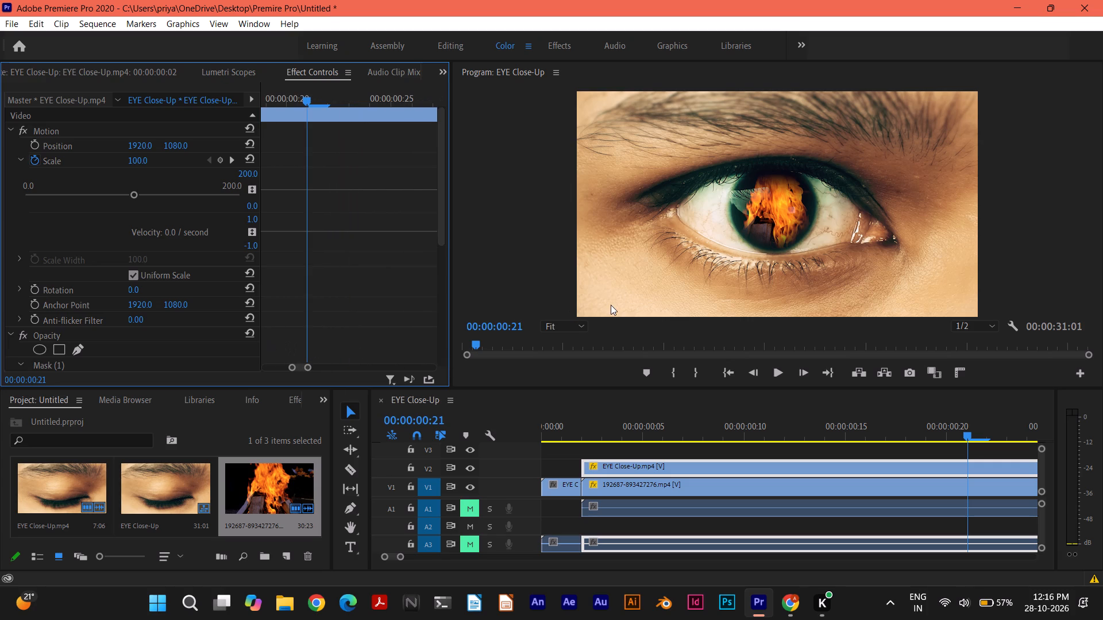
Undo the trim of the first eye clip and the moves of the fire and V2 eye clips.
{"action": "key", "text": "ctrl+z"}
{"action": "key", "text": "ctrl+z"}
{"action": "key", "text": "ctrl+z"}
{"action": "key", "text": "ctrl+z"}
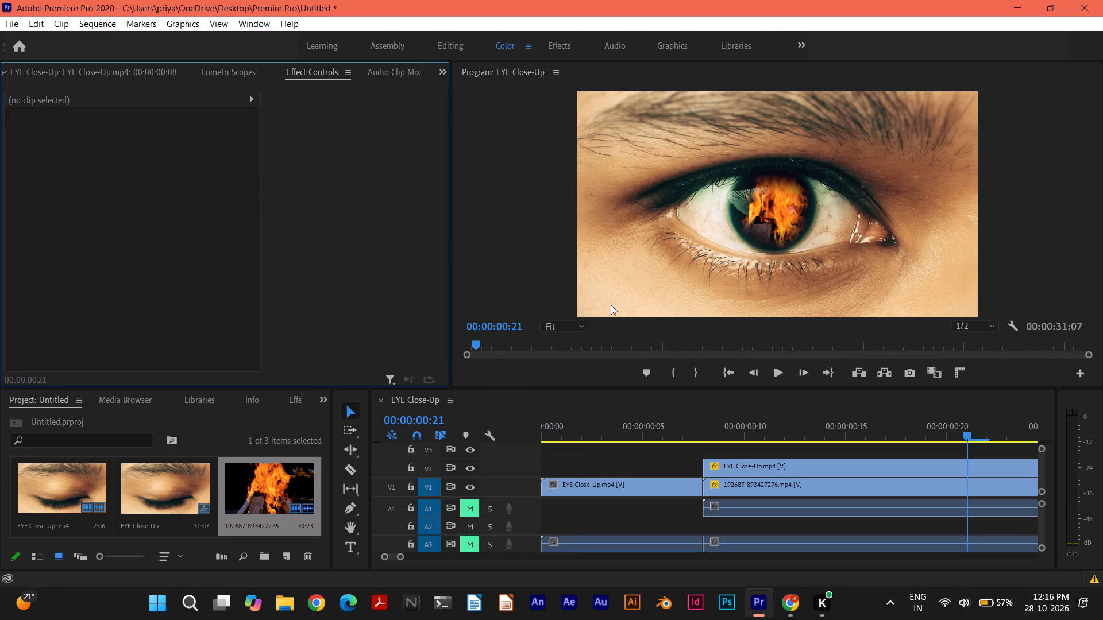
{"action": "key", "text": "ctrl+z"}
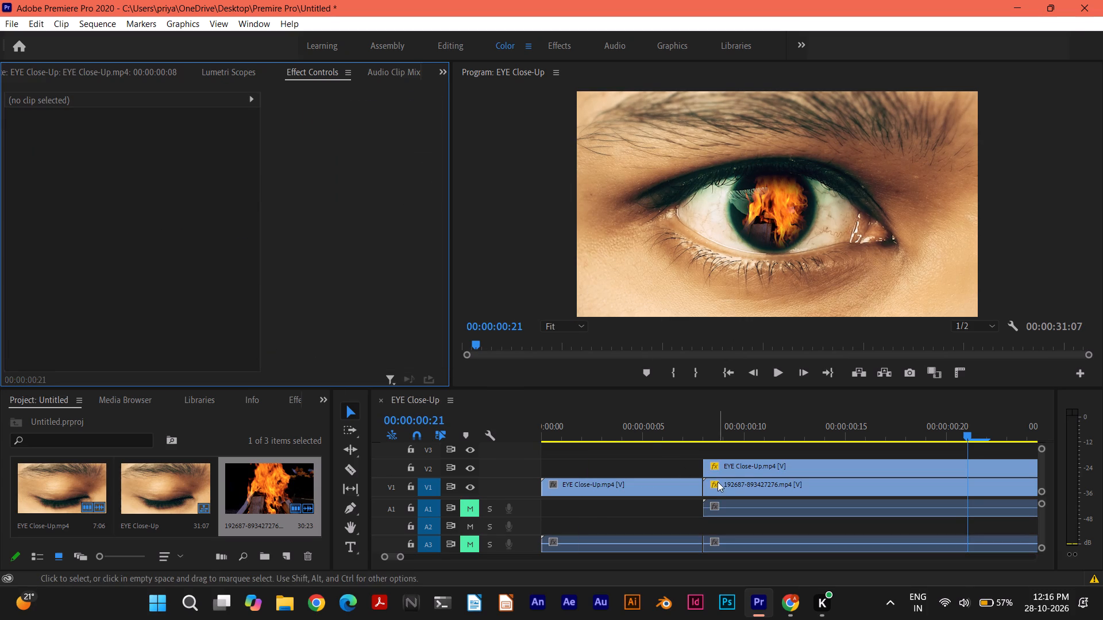
Examine the V2 eye clip's Scale keyframes and velocity graph across its duration, checking the frame near 00:00:03:16.
{"action": "left_click", "coordinate": [731, 470]}
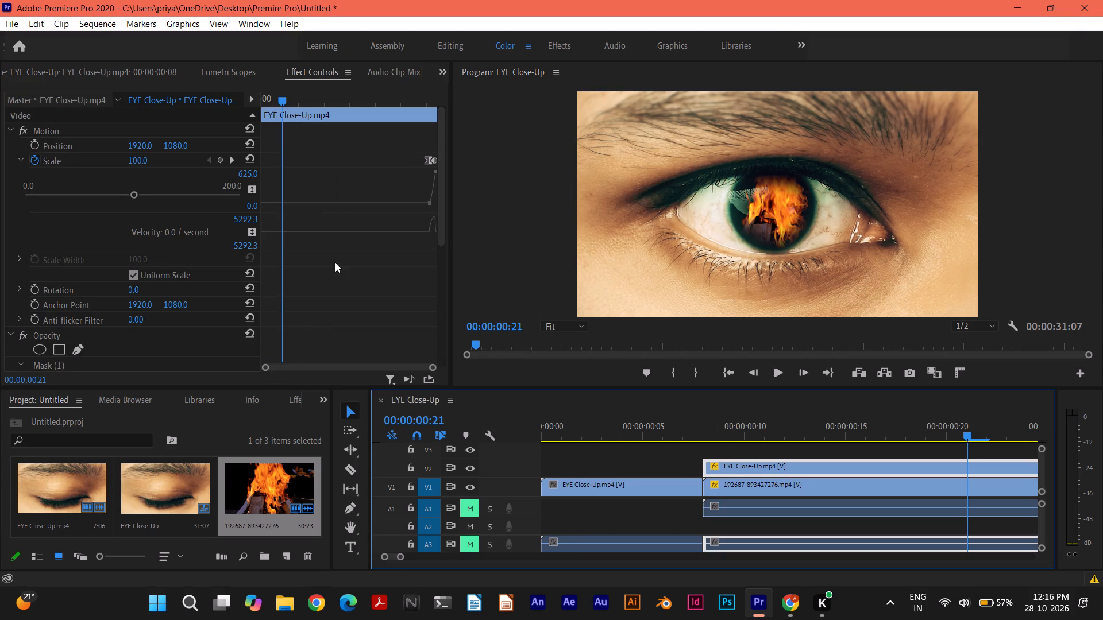
{"action": "left_click_drag", "start_coordinate": [433, 368], "coordinate": [393, 367]}
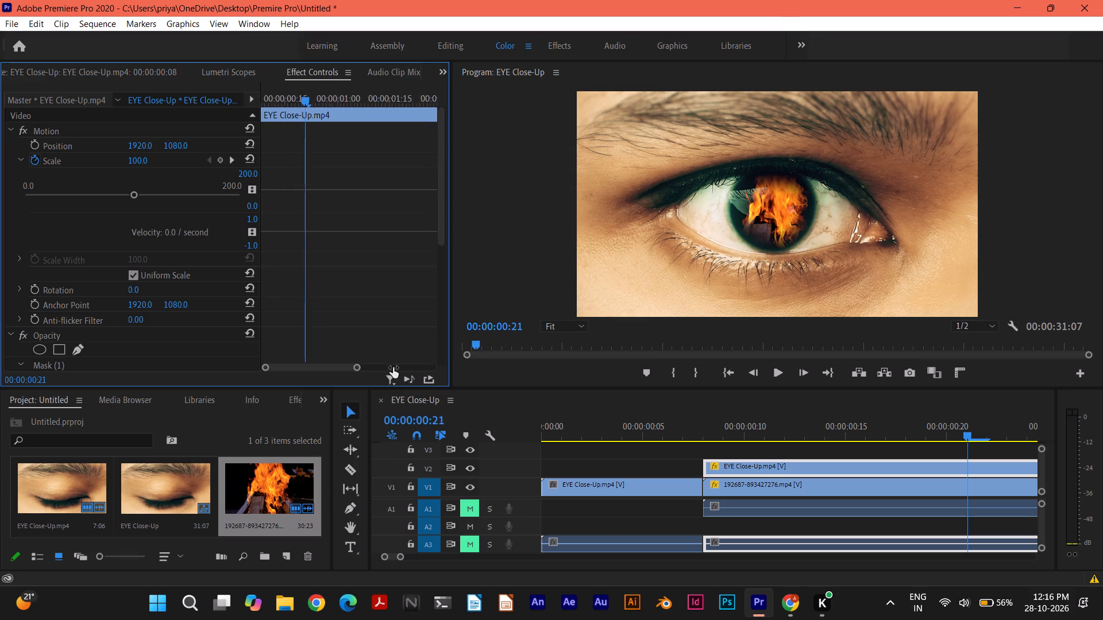
{"action": "left_click_drag", "start_coordinate": [393, 367], "coordinate": [353, 359]}
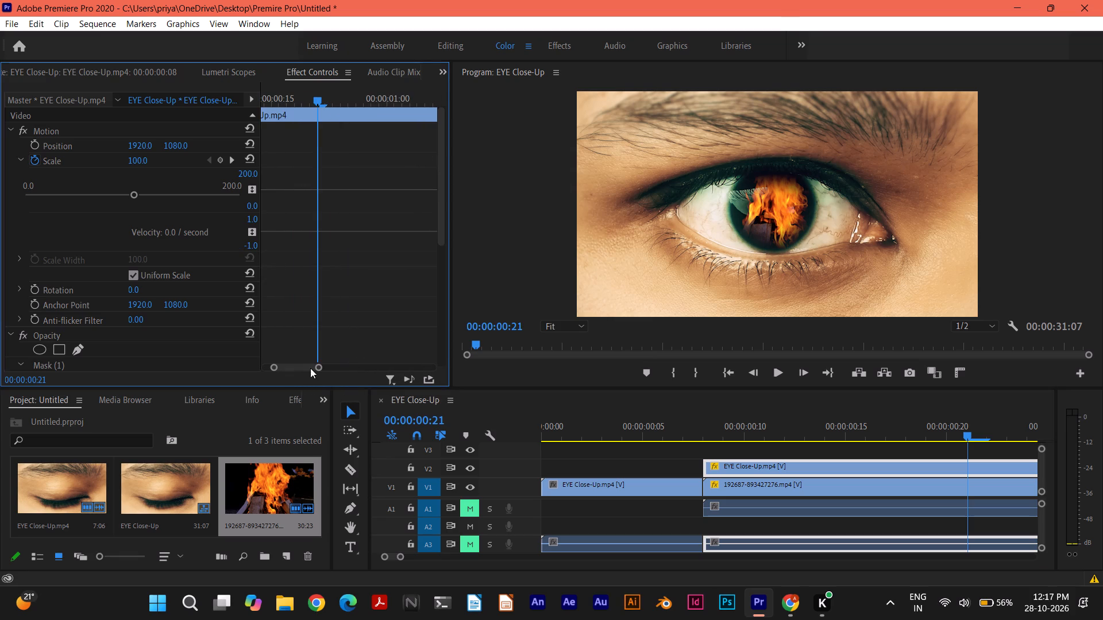
{"action": "left_click_drag", "start_coordinate": [300, 367], "coordinate": [444, 371]}
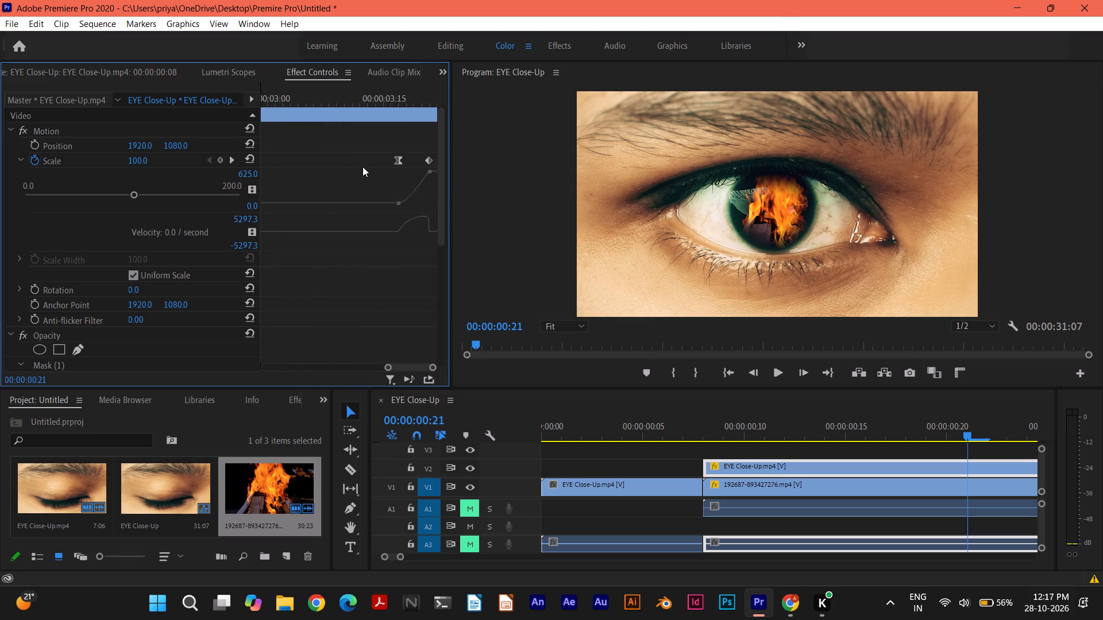
{"action": "left_click", "coordinate": [342, 125]}
{"action": "left_click", "coordinate": [344, 126]}
{"action": "left_click_drag", "start_coordinate": [390, 366], "coordinate": [187, 339]}
{"action": "left_click_drag", "start_coordinate": [280, 100], "coordinate": [290, 100]}
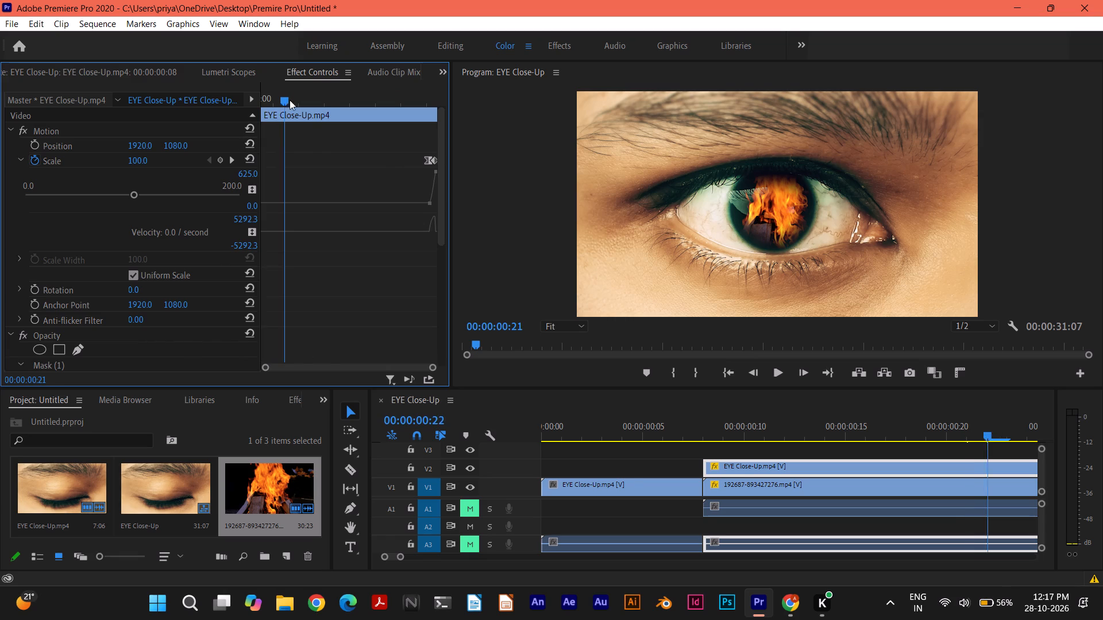
{"action": "left_click_drag", "start_coordinate": [290, 100], "coordinate": [425, 102]}
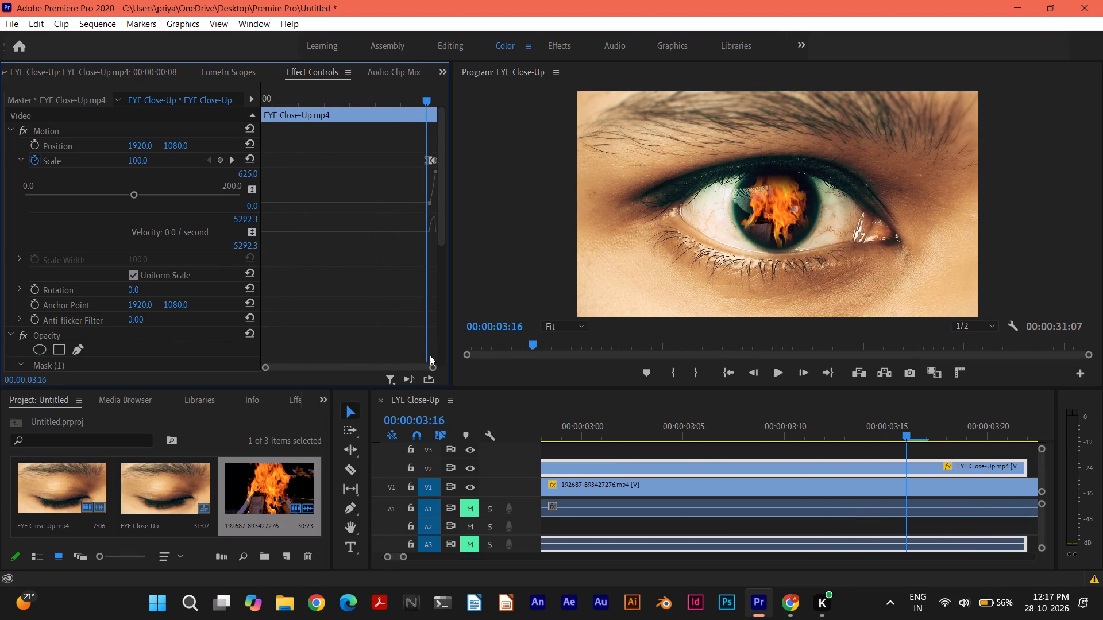
{"action": "left_click_drag", "start_coordinate": [430, 366], "coordinate": [470, 365]}
{"action": "left_click_drag", "start_coordinate": [296, 366], "coordinate": [274, 366]}
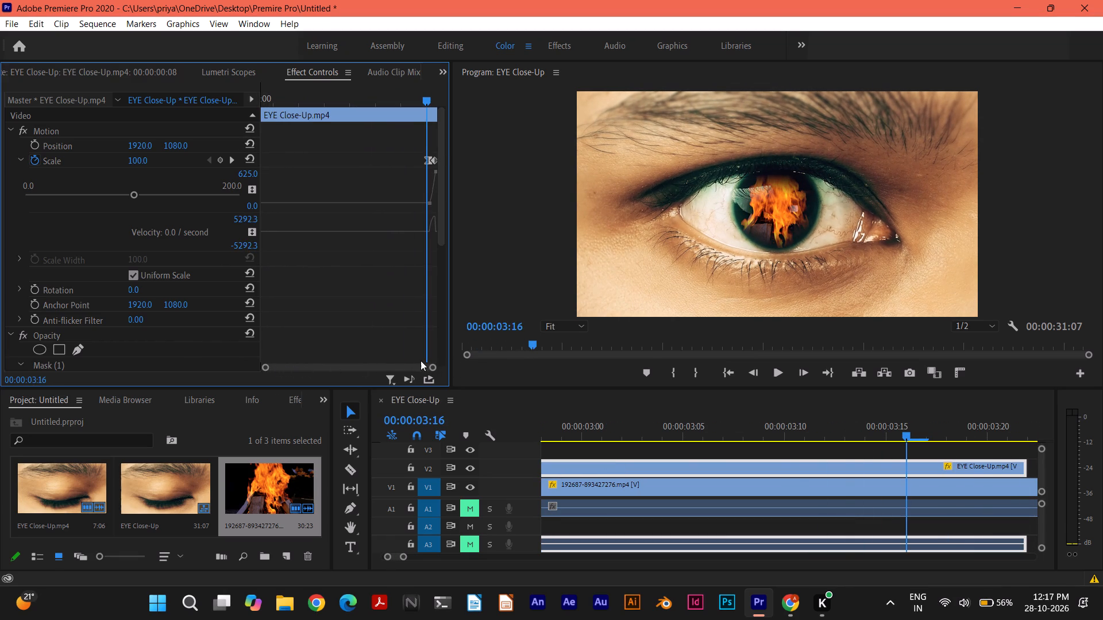
{"action": "left_click_drag", "start_coordinate": [430, 367], "coordinate": [406, 366]}
{"action": "left_click_drag", "start_coordinate": [387, 366], "coordinate": [318, 360]}
{"action": "left_click_drag", "start_coordinate": [385, 369], "coordinate": [342, 365]}
{"action": "left_click_drag", "start_coordinate": [331, 365], "coordinate": [286, 365]}
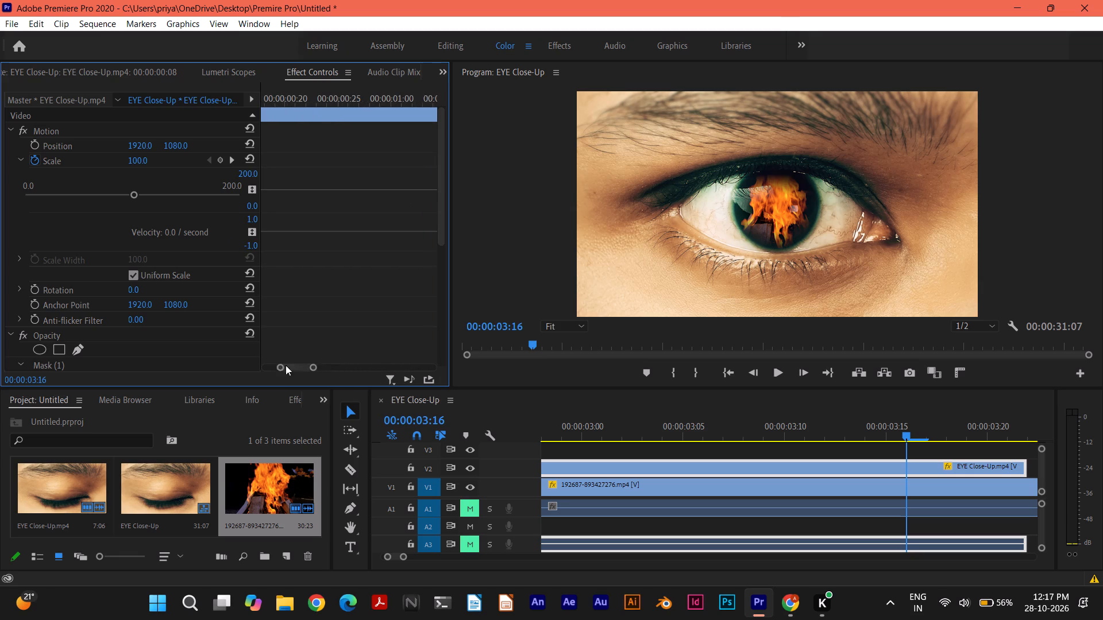
{"action": "left_click_drag", "start_coordinate": [286, 365], "coordinate": [248, 365]}
{"action": "left_click", "coordinate": [291, 115]}
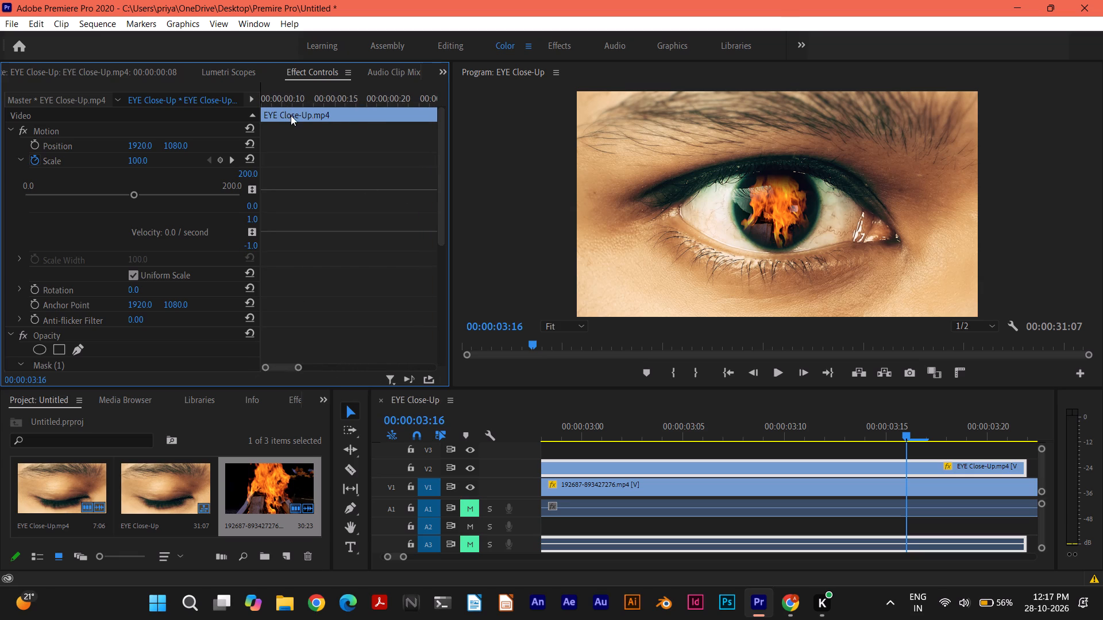
{"action": "left_click", "coordinate": [299, 128]}
Scrub the V2 eye clip back from its first Scale keyframe to the clip's start at 00:00:00:08.
{"action": "left_click", "coordinate": [530, 347]}
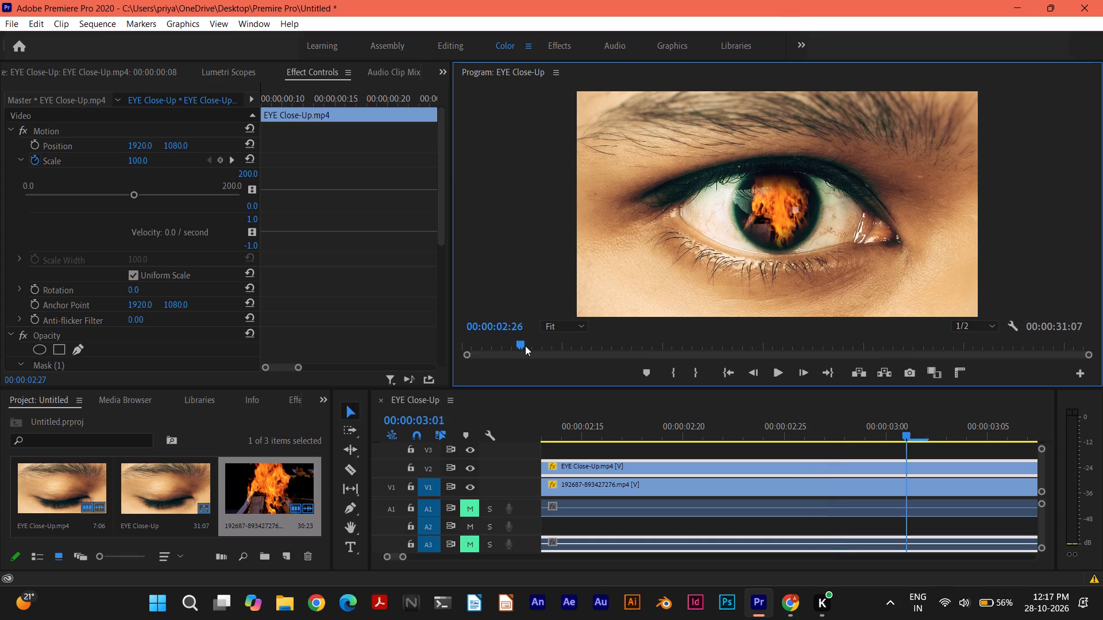
{"action": "left_click_drag", "start_coordinate": [301, 364], "coordinate": [397, 370]}
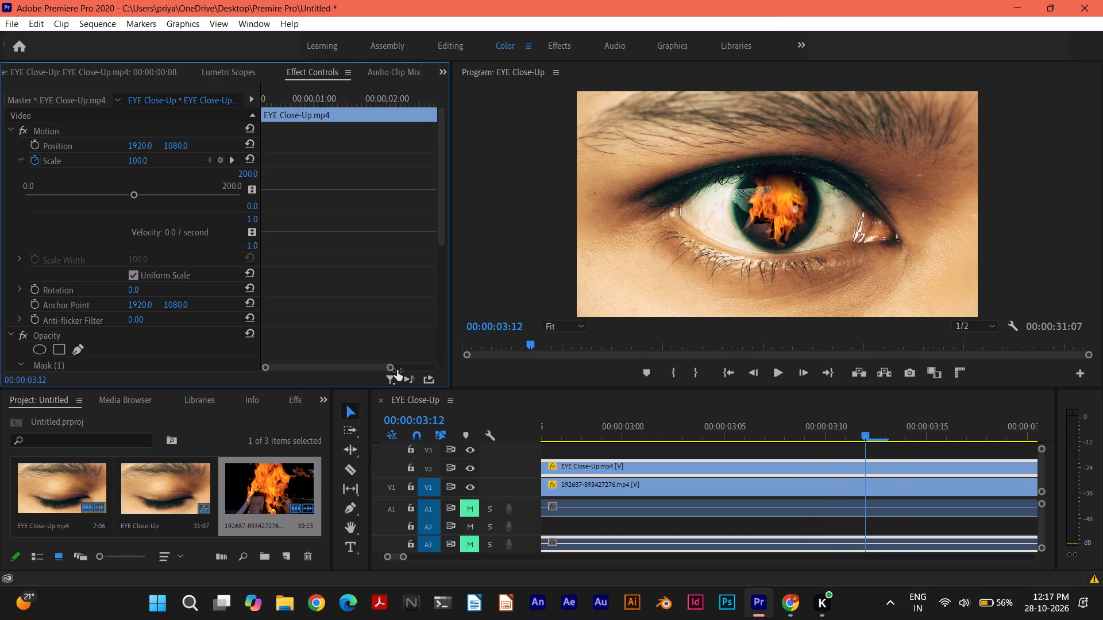
{"action": "left_click_drag", "start_coordinate": [397, 370], "coordinate": [477, 370]}
{"action": "left_click", "coordinate": [427, 162]}
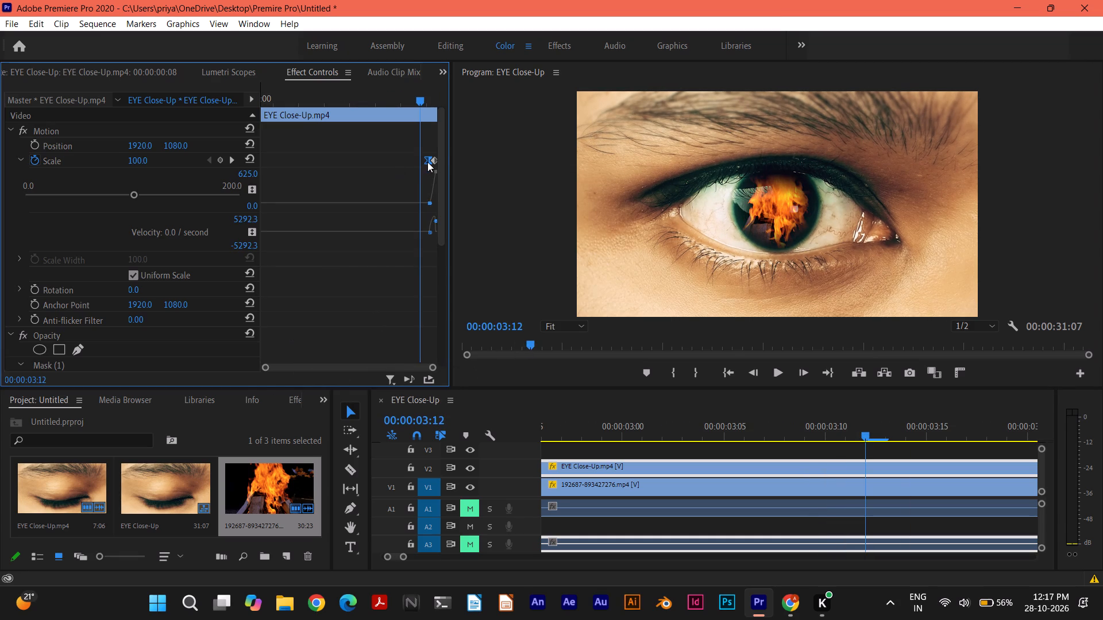
{"action": "left_click_drag", "start_coordinate": [419, 96], "coordinate": [364, 92]}
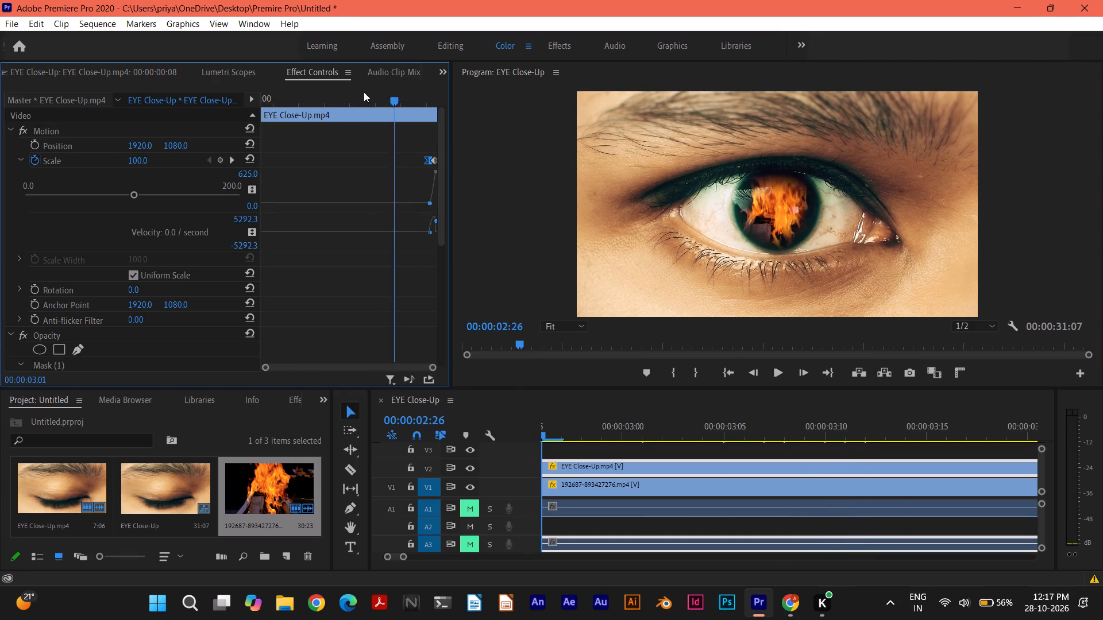
{"action": "left_click_drag", "start_coordinate": [364, 92], "coordinate": [267, 94]}
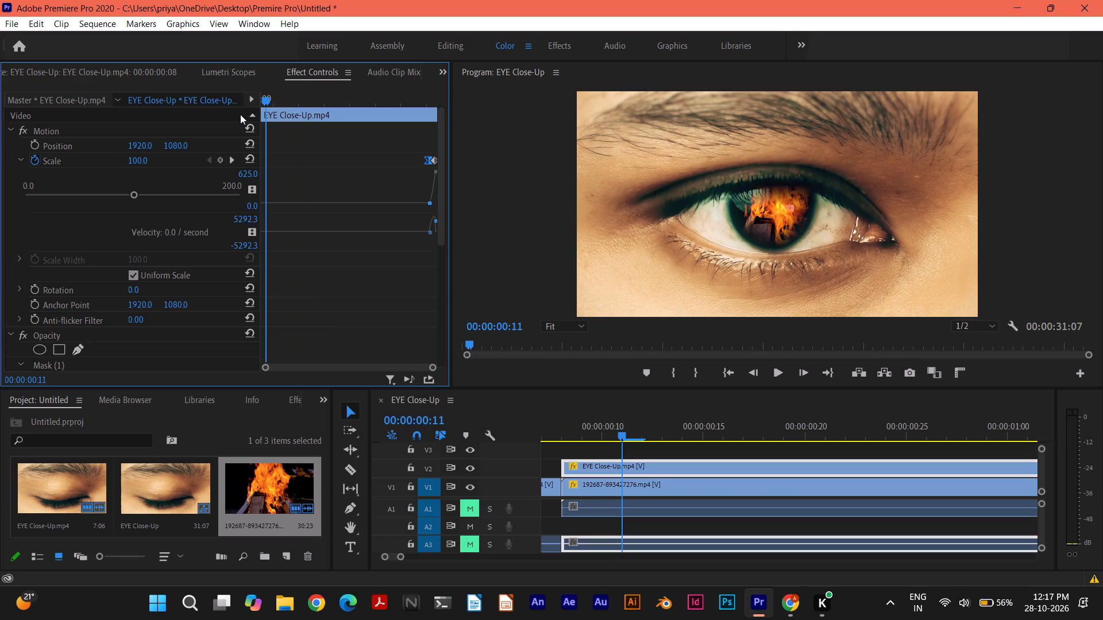
{"action": "left_click_drag", "start_coordinate": [266, 102], "coordinate": [244, 101]}
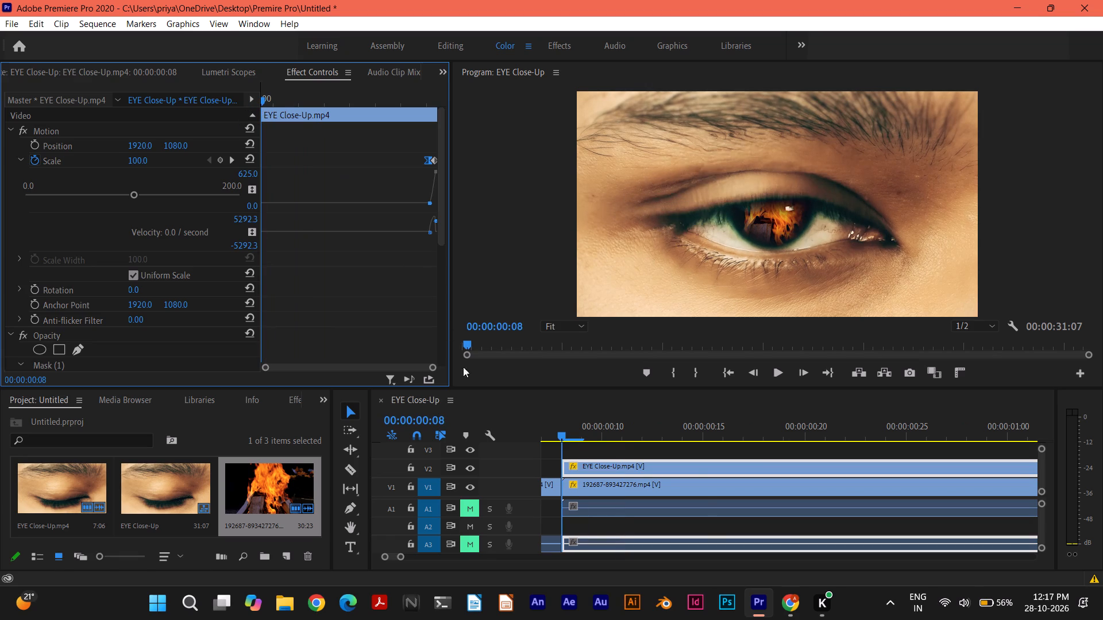
Switch to the Chrome tutorial, replay the part on easing the eye clip's Scale keyframe, and pause at 4:01.
{"action": "left_click", "coordinate": [789, 600]}
{"action": "left_click", "coordinate": [438, 378]}
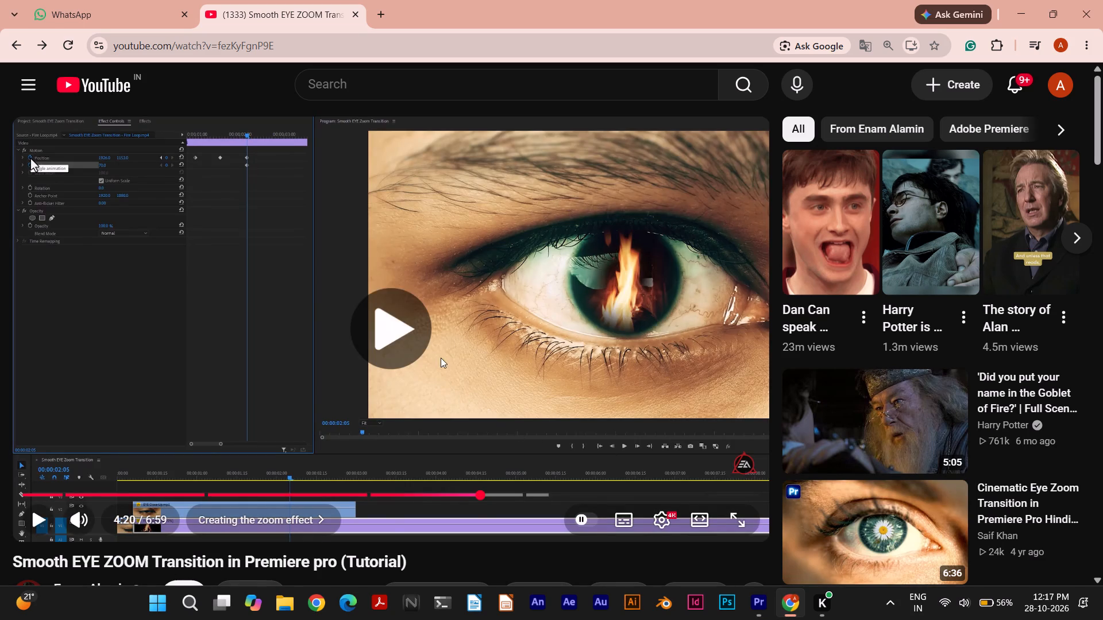
{"action": "key", "text": "Left"}
{"action": "key", "text": "Left"}
{"action": "key", "text": "Left"}
{"action": "key", "text": "Left"}
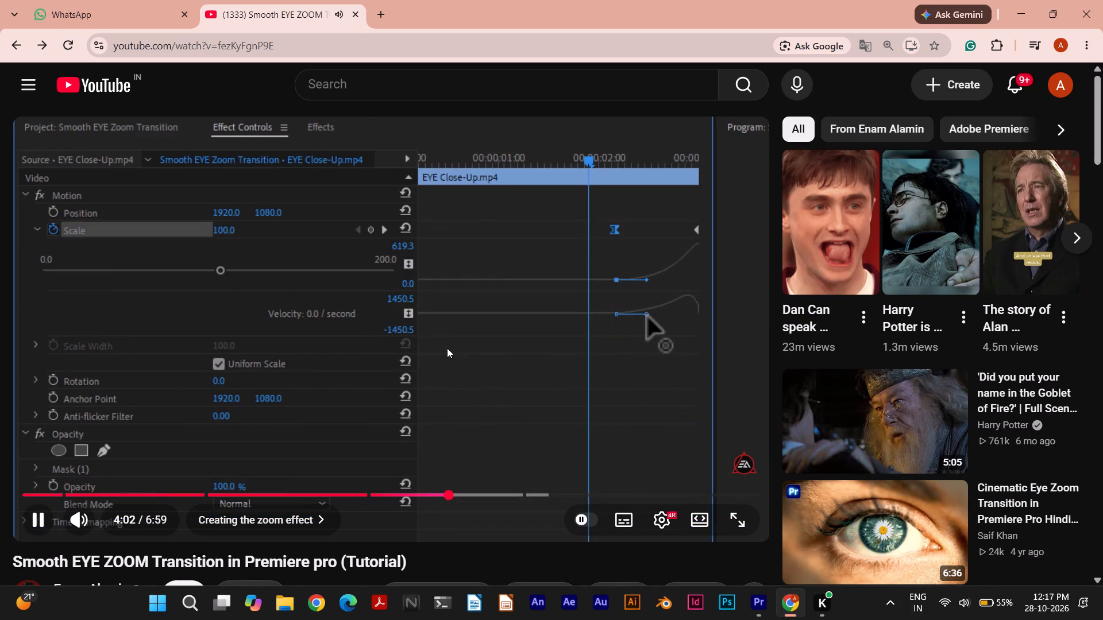
{"action": "key", "text": "Left"}
{"action": "key", "text": "Left"}
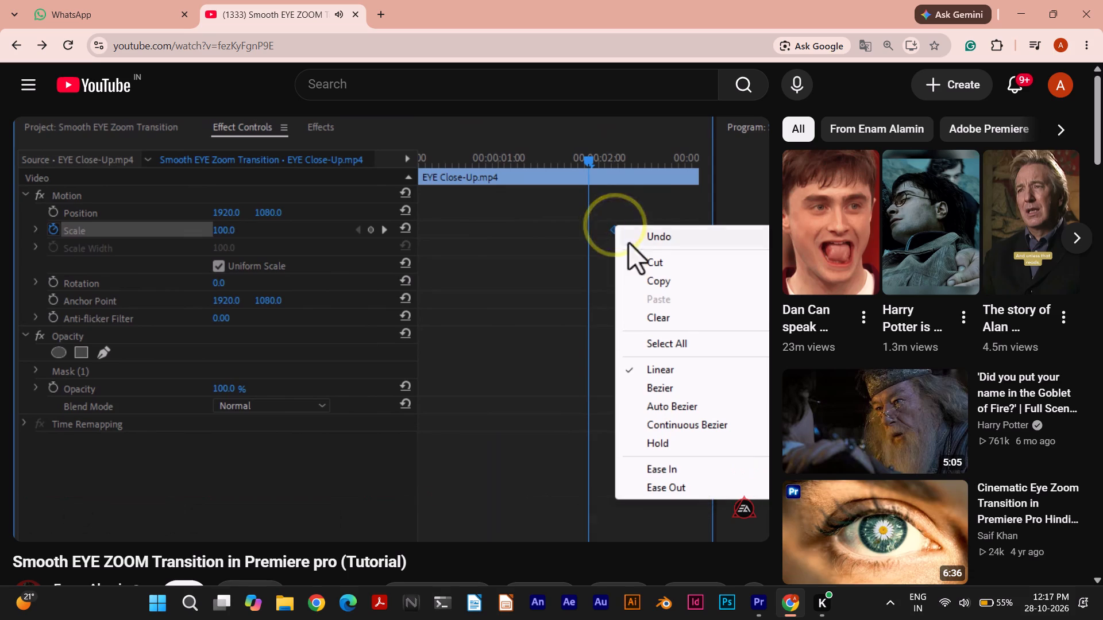
{"action": "key", "text": "space"}
{"action": "key", "text": "space"}
{"action": "key", "text": "space"}
{"action": "key", "text": "space"}
{"action": "key", "text": "space"}
{"action": "key", "text": "space"}
{"action": "key", "text": "space"}
{"action": "key", "text": "space"}
{"action": "key", "text": "space"}
{"action": "key", "text": "space"}
{"action": "key", "text": "space"}
{"action": "key", "text": "space"}
{"action": "key", "text": "space"}
{"action": "key", "text": "space"}
{"action": "key", "text": "space"}
{"action": "key", "text": "space"}
{"action": "key", "text": "space"}
{"action": "key", "text": "space"}
{"action": "key", "text": "space"}
{"action": "key", "text": "space"}
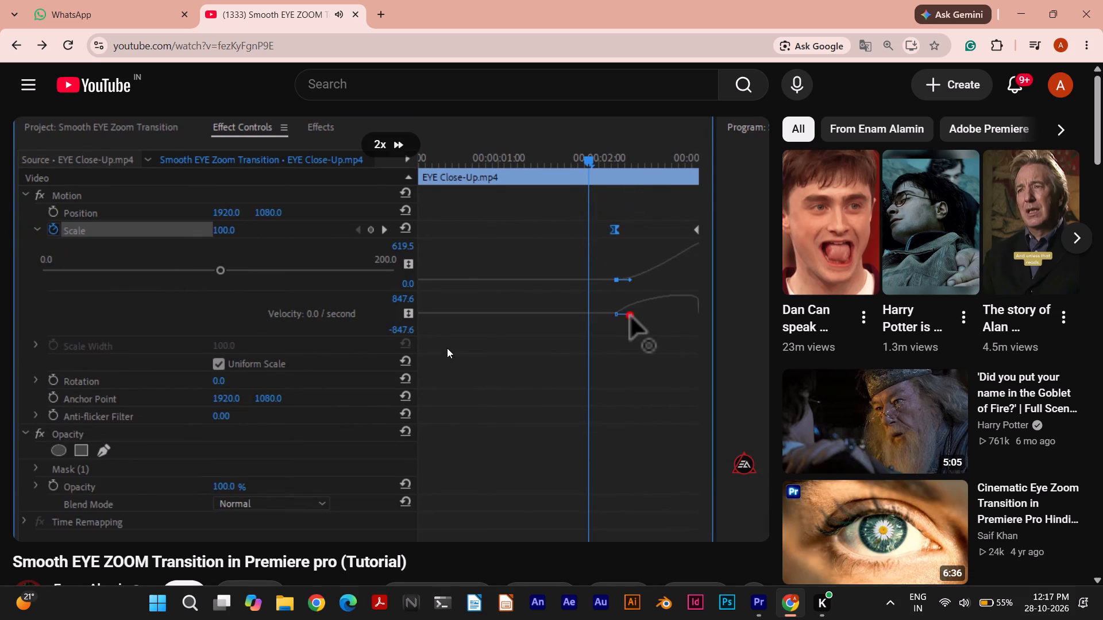
{"action": "key", "text": "space"}
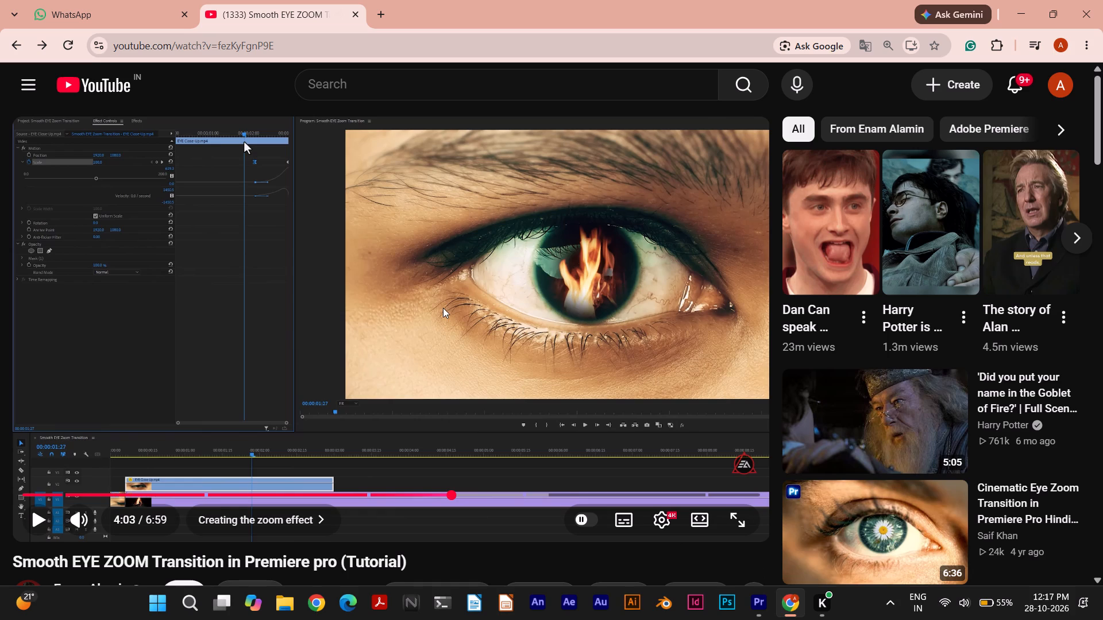
{"action": "key", "text": "Left"}
{"action": "key", "text": "space"}
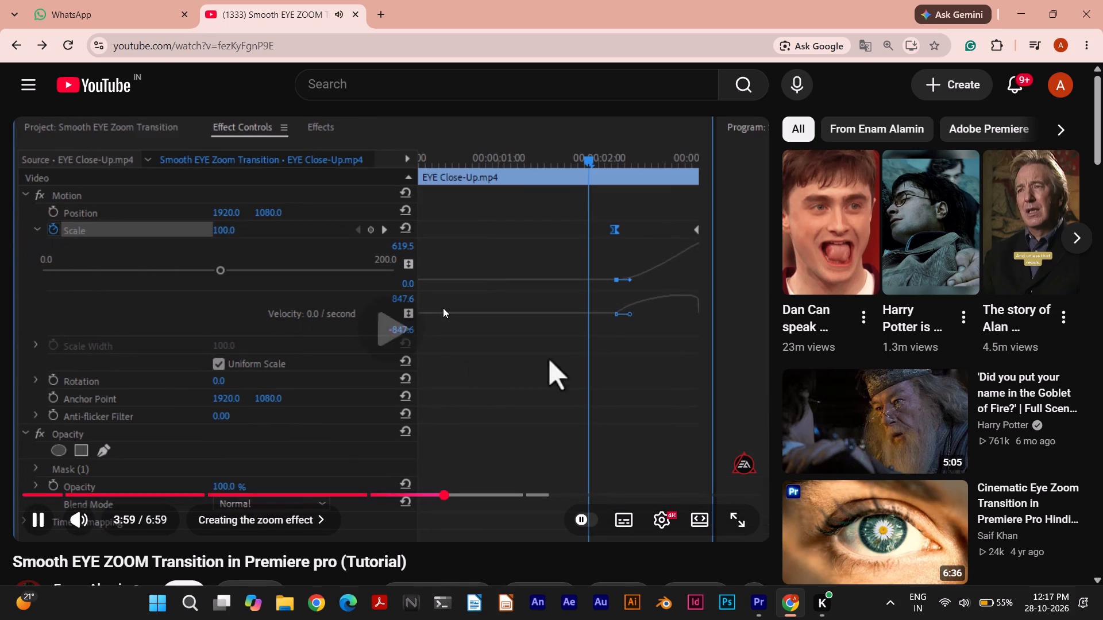
{"action": "key", "text": "space"}
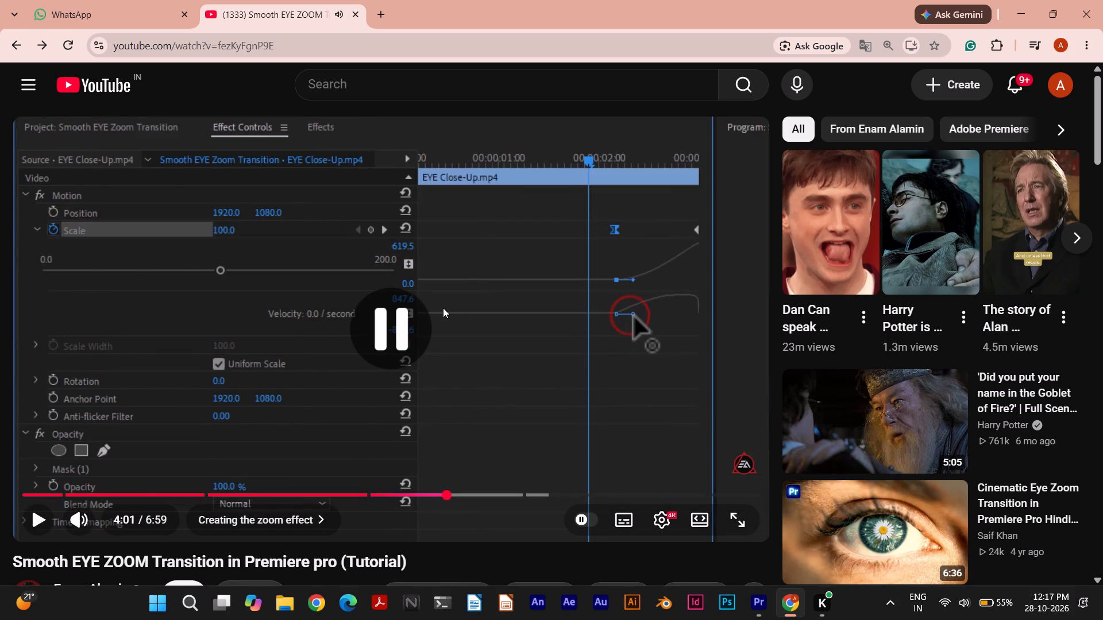
In Premiere Pro, widen the Effect Controls keyframe area and move the V2 eye clip's first Scale keyframe earlier, between 00:00:03:00 and 00:00:03:15.
{"action": "left_click", "coordinate": [757, 609]}
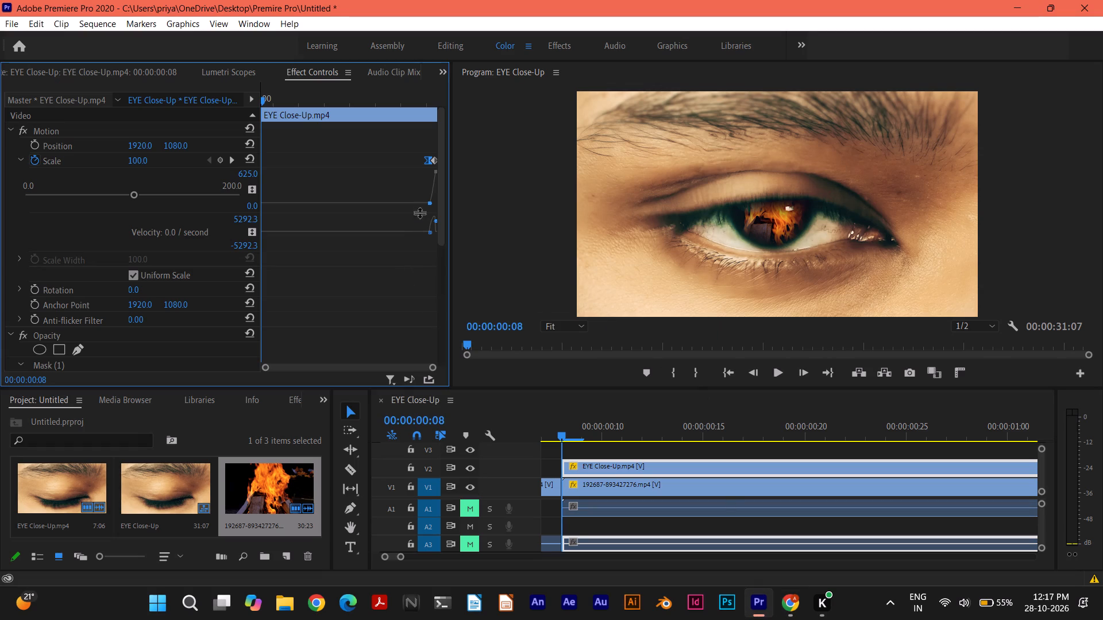
{"action": "left_click_drag", "start_coordinate": [263, 99], "coordinate": [279, 98]}
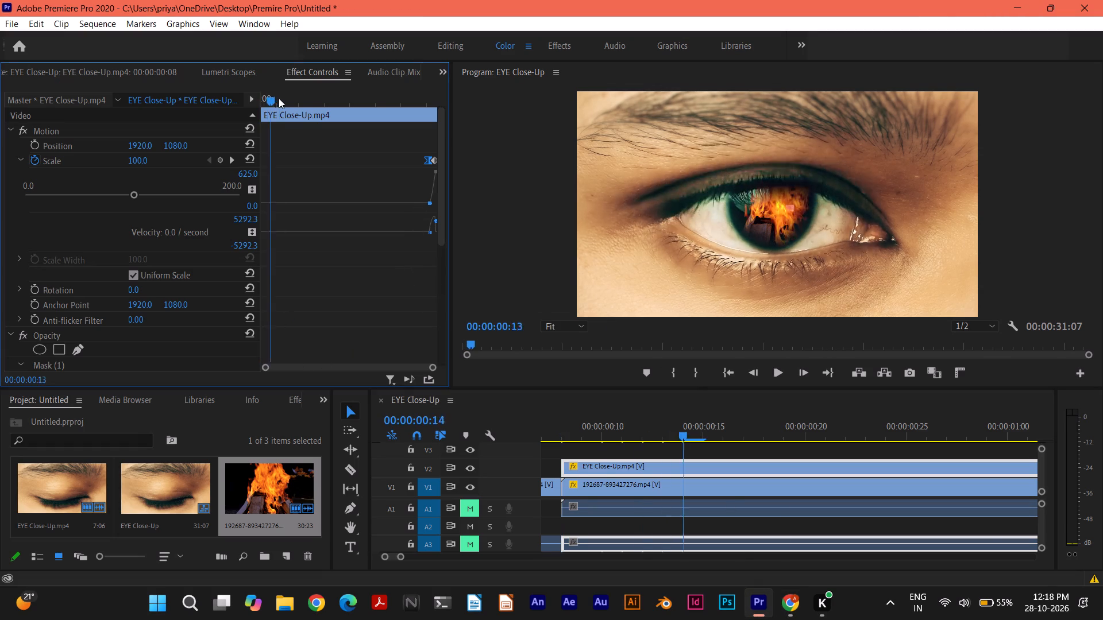
{"action": "left_click_drag", "start_coordinate": [279, 98], "coordinate": [388, 115]}
{"action": "left_click_drag", "start_coordinate": [434, 369], "coordinate": [401, 364]}
{"action": "left_click_drag", "start_coordinate": [383, 365], "coordinate": [384, 365]}
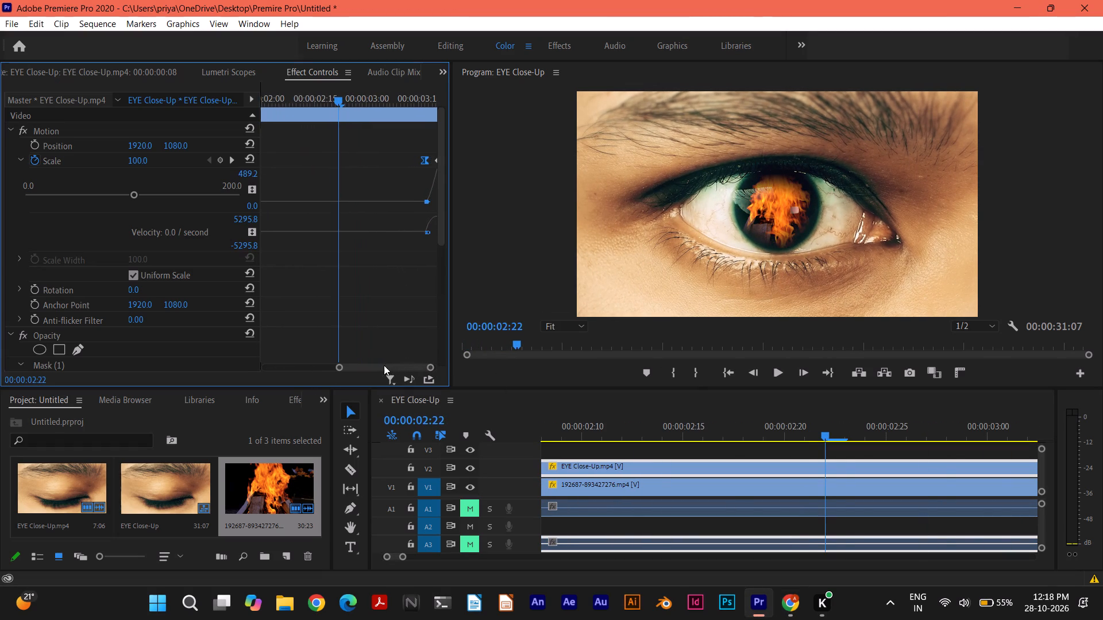
{"action": "left_click_drag", "start_coordinate": [384, 365], "coordinate": [425, 366]}
{"action": "left_click", "coordinate": [345, 369]}
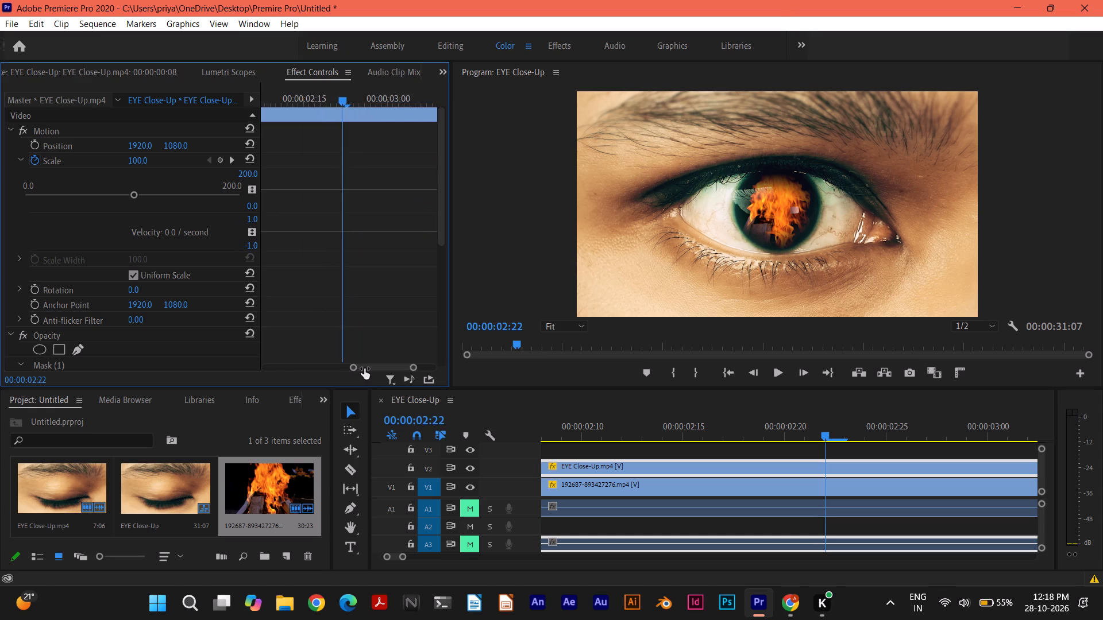
{"action": "left_click_drag", "start_coordinate": [426, 368], "coordinate": [409, 367]}
{"action": "left_click_drag", "start_coordinate": [380, 366], "coordinate": [434, 366]}
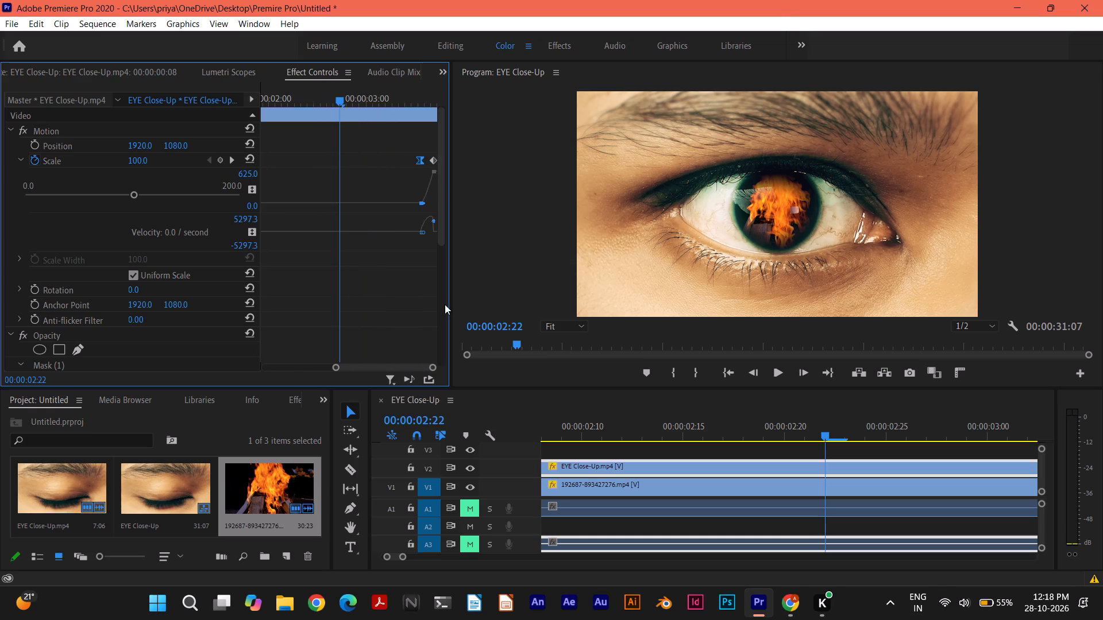
{"action": "left_click_drag", "start_coordinate": [449, 293], "coordinate": [519, 293]}
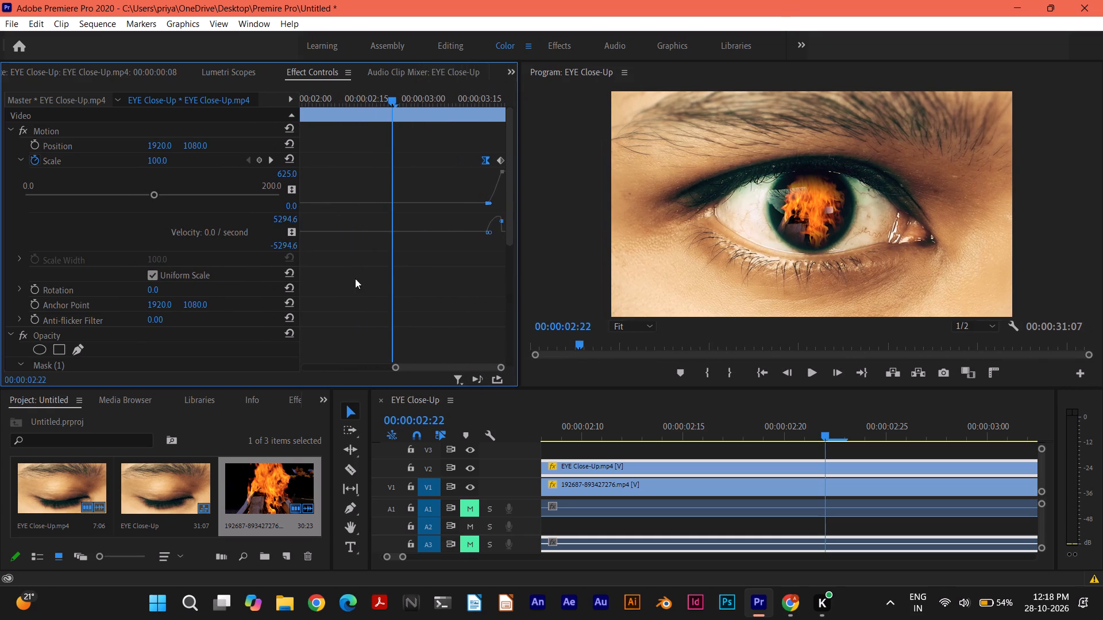
{"action": "left_click_drag", "start_coordinate": [298, 262], "coordinate": [211, 259]}
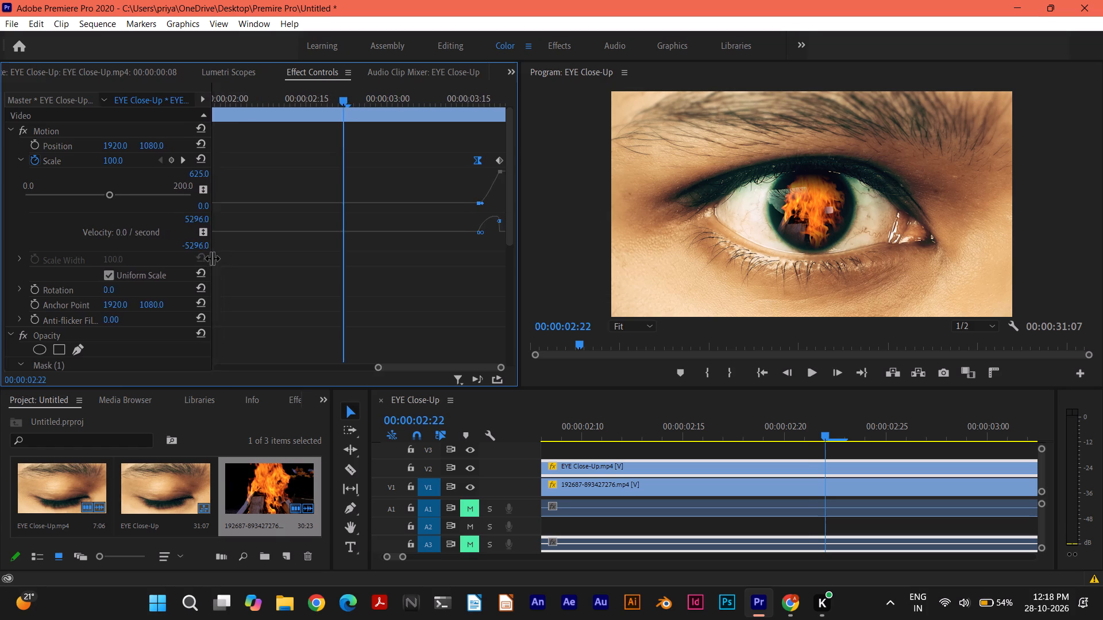
{"action": "left_click_drag", "start_coordinate": [211, 259], "coordinate": [202, 257]}
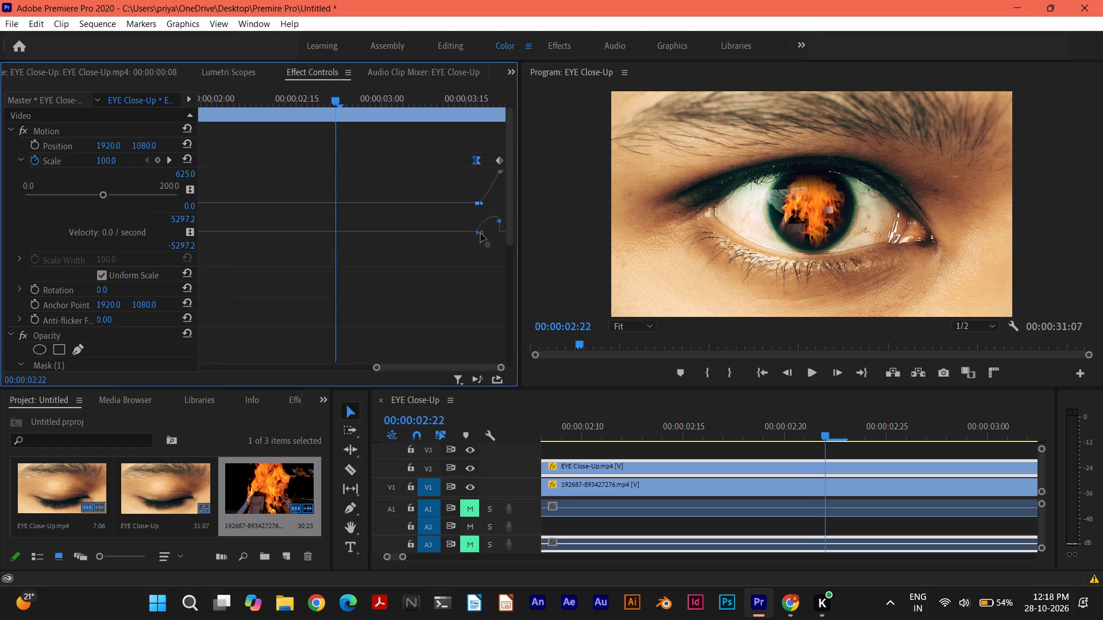
{"action": "left_click_drag", "start_coordinate": [475, 162], "coordinate": [456, 158]}
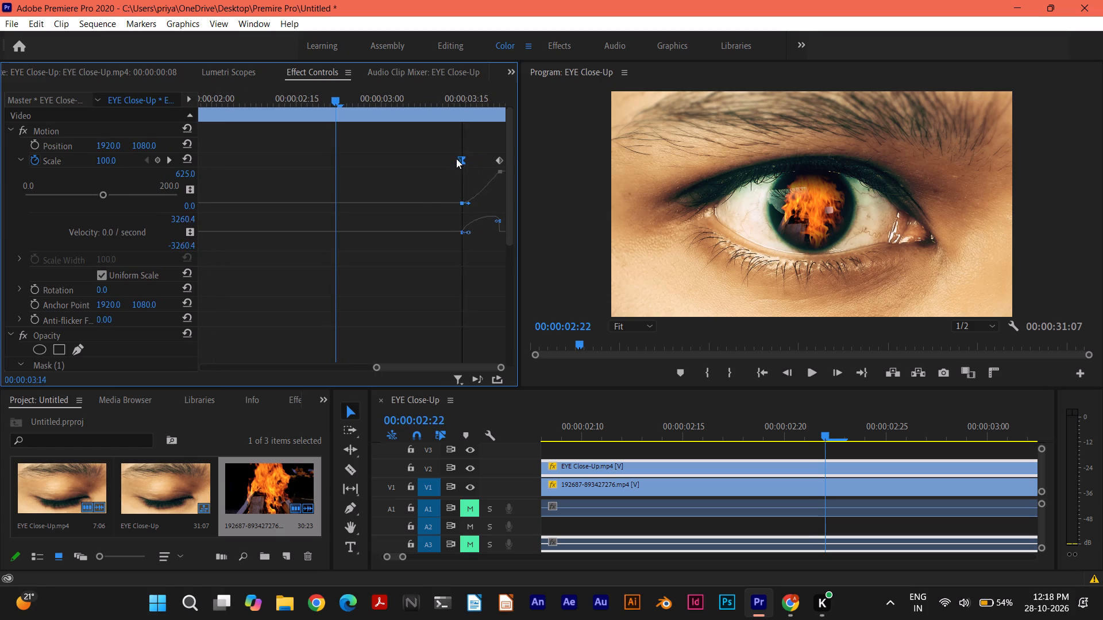
{"action": "left_click_drag", "start_coordinate": [456, 158], "coordinate": [419, 152]}
Lengthen the outgoing velocity handle of the first Scale keyframe toward the last one for a gradual zoom acceleration.
{"action": "left_click_drag", "start_coordinate": [433, 233], "coordinate": [470, 236]}
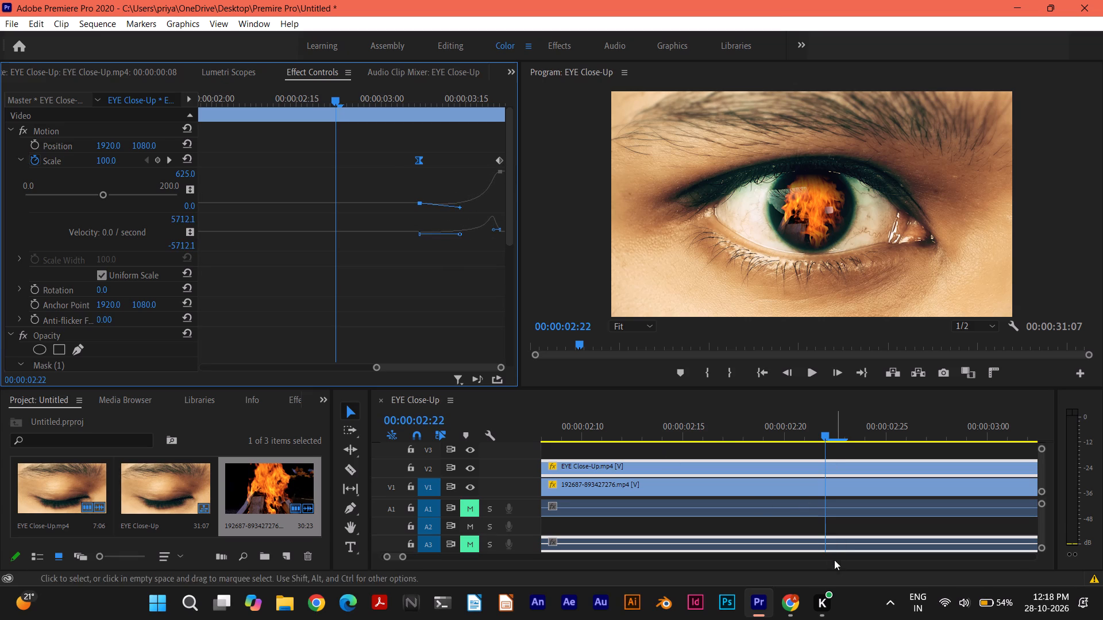
Replay the Chrome tutorial from 4:01 to 4:03 to check the velocity handle adjustment.
{"action": "left_click", "coordinate": [791, 607]}
{"action": "left_click", "coordinate": [452, 373]}
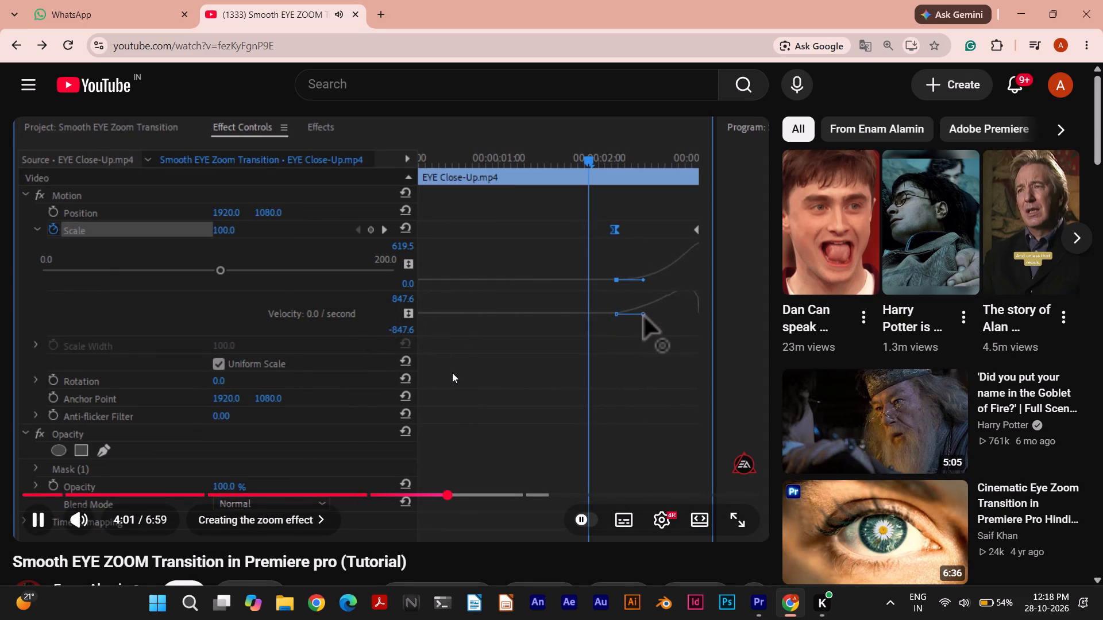
{"action": "left_click", "coordinate": [452, 373]}
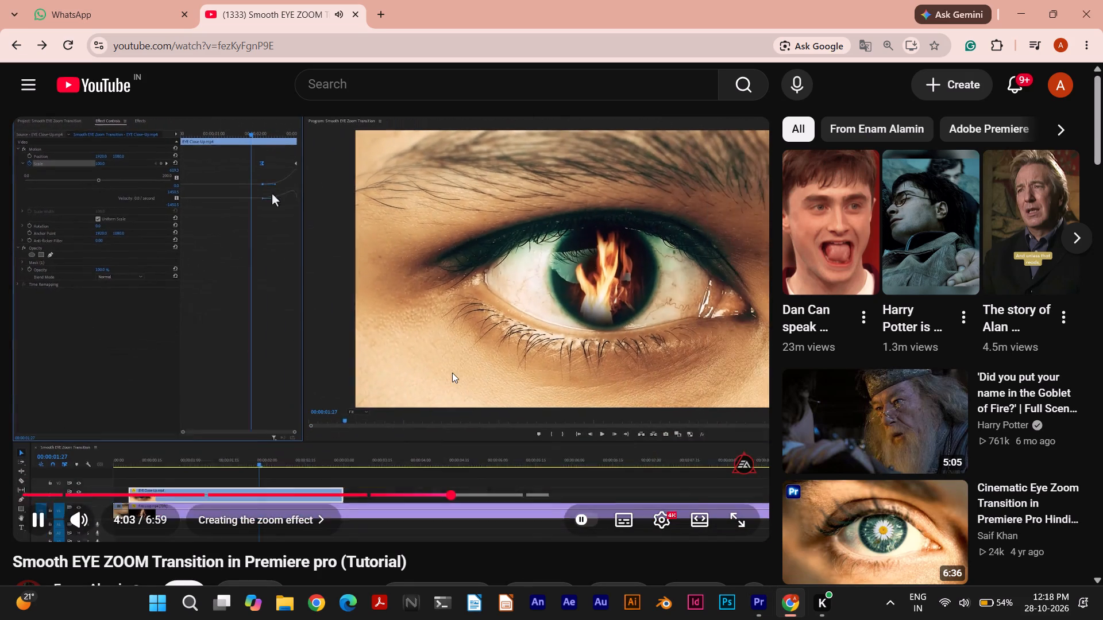
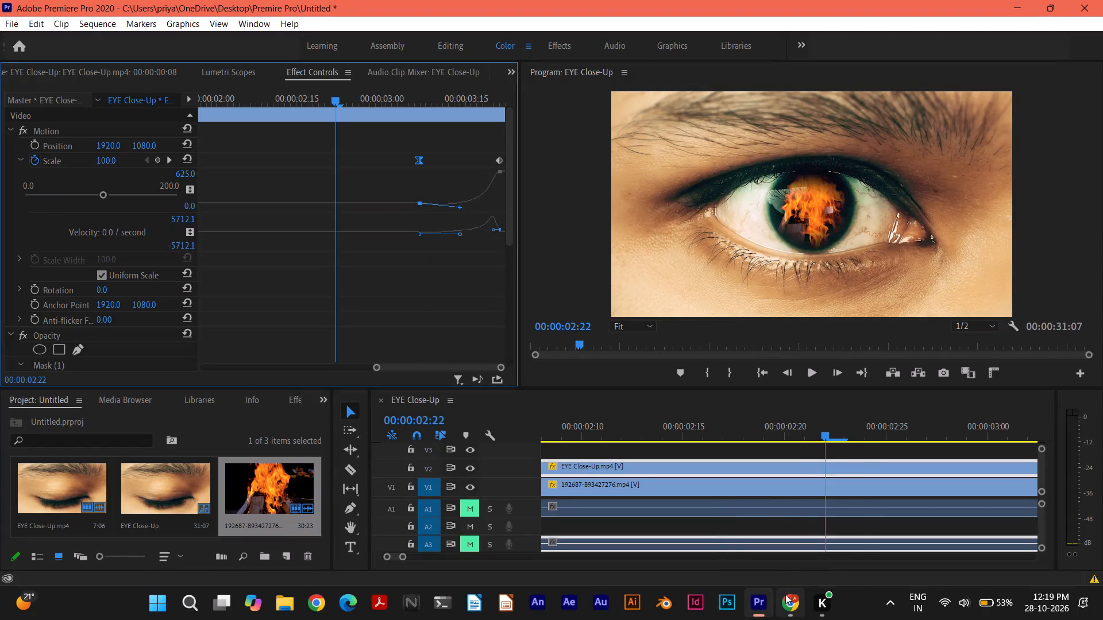
Switch to the Chrome tutorial, play the part on the eye clip's Scale velocity curve, and pause at 4:08.
{"action": "left_click", "coordinate": [823, 434]}
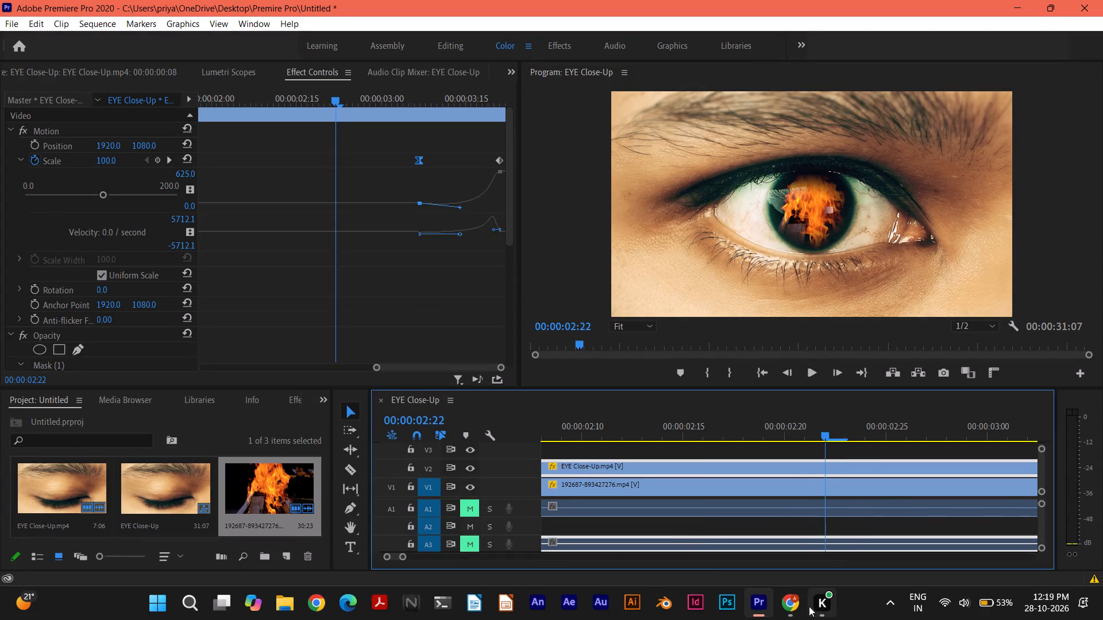
{"action": "left_click", "coordinate": [789, 606]}
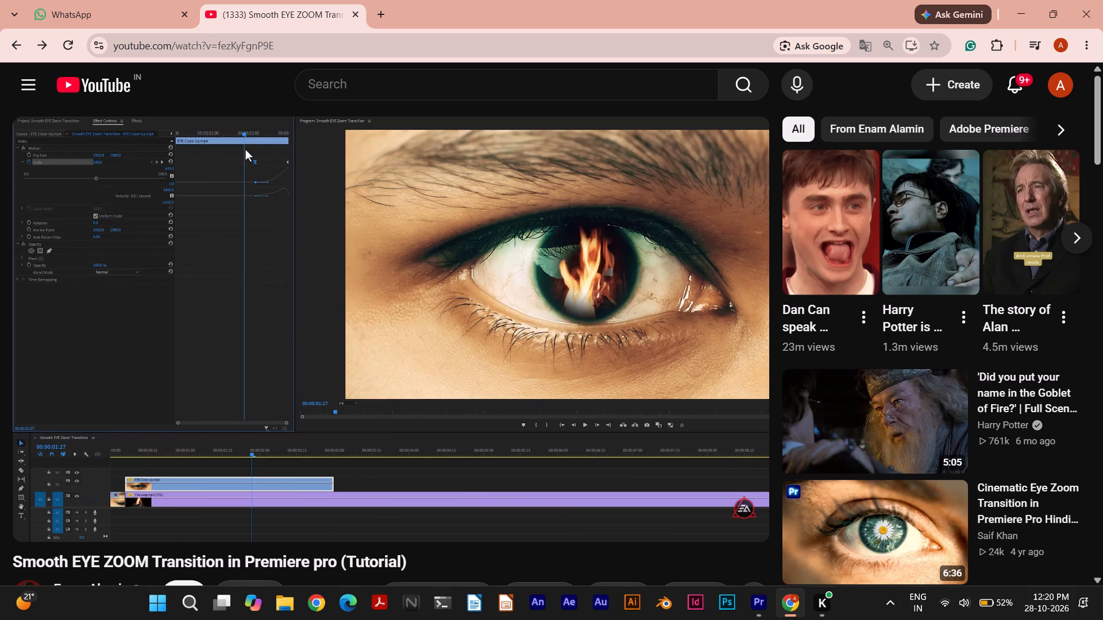
{"action": "left_click", "coordinate": [592, 333]}
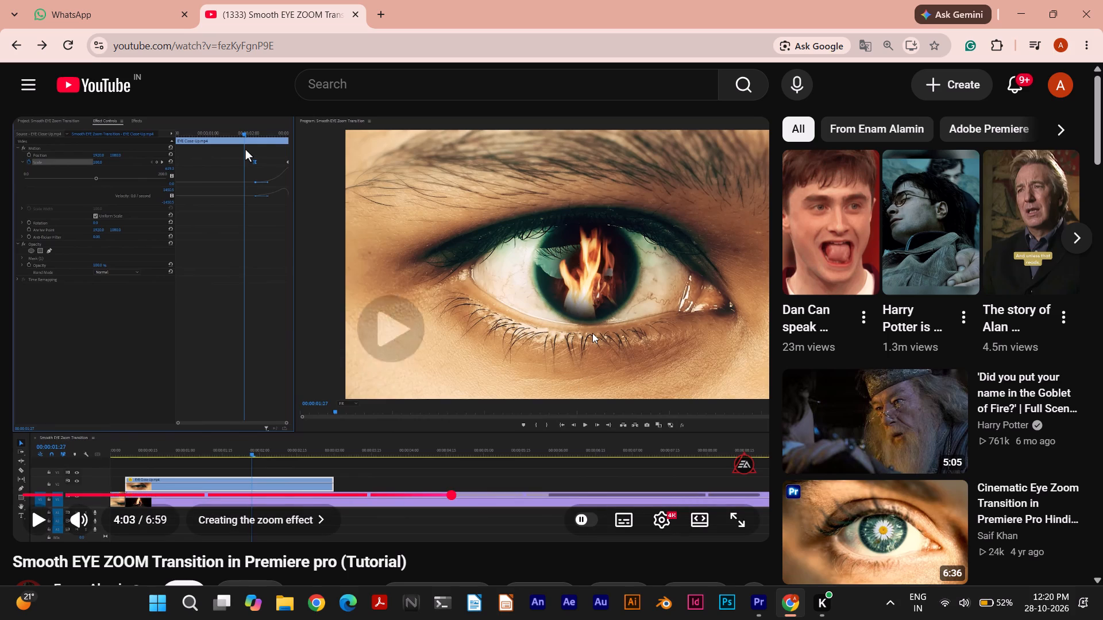
{"action": "left_click", "coordinate": [603, 365]}
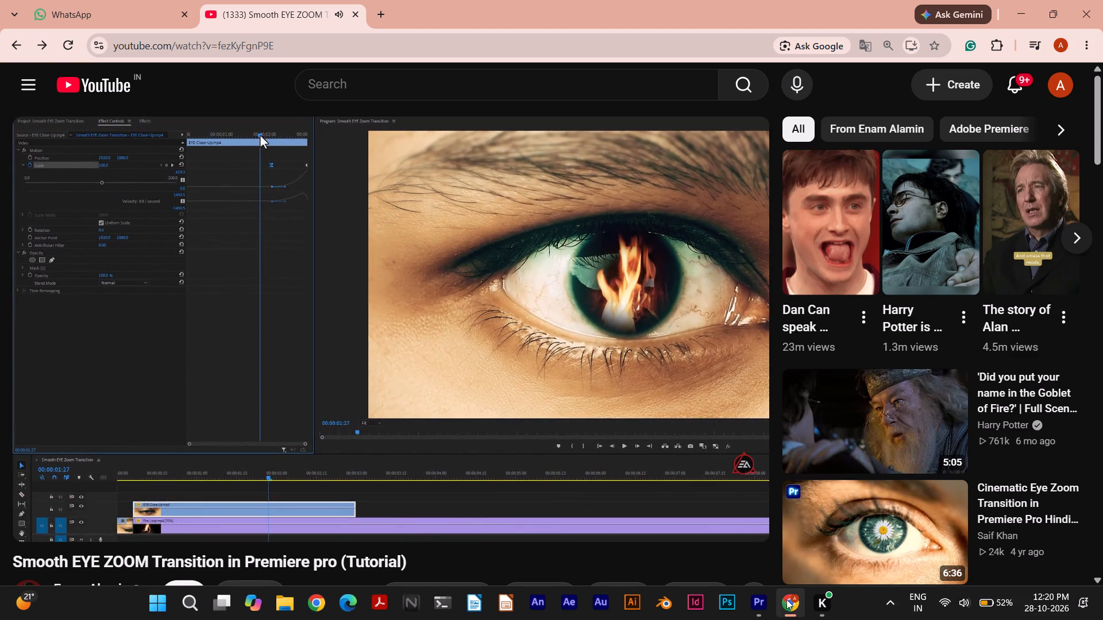
In Premiere Pro, shorten and level the outgoing velocity handle of the eye clip's first Scale keyframe for a smoother acceleration.
{"action": "left_click", "coordinate": [763, 612]}
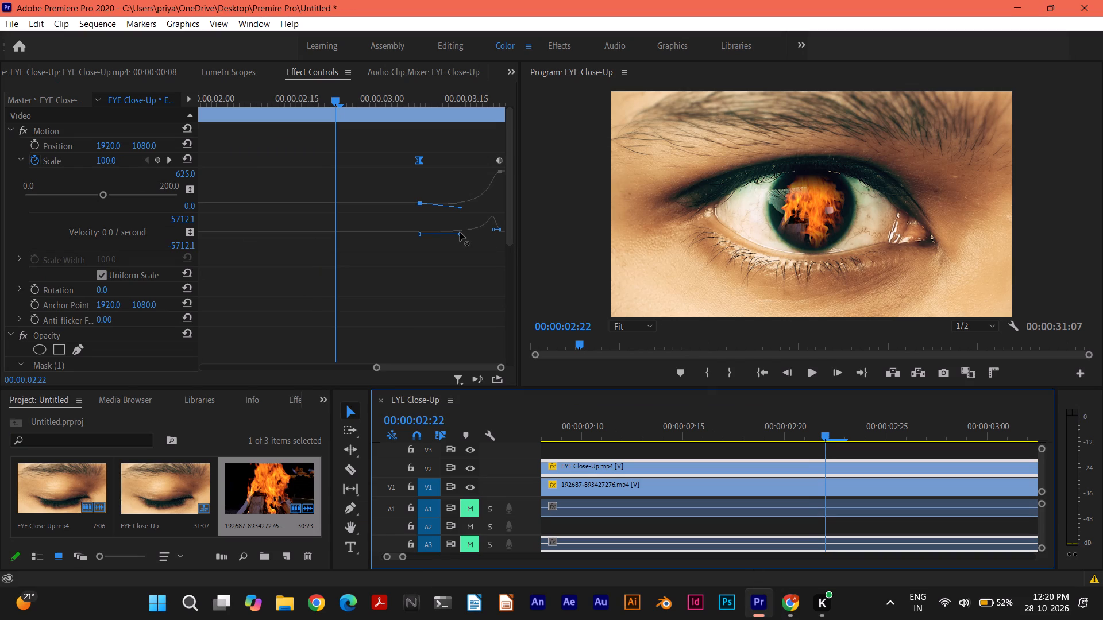
{"action": "left_click_drag", "start_coordinate": [460, 234], "coordinate": [449, 233]}
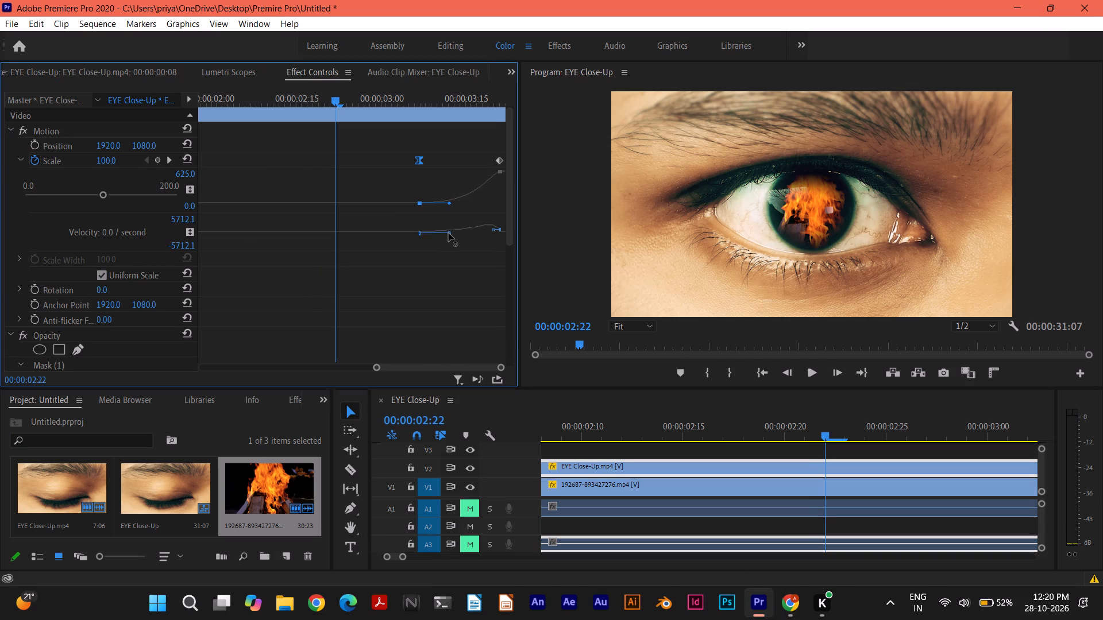
{"action": "left_click_drag", "start_coordinate": [449, 233], "coordinate": [448, 232]}
{"action": "left_click_drag", "start_coordinate": [448, 232], "coordinate": [448, 233]}
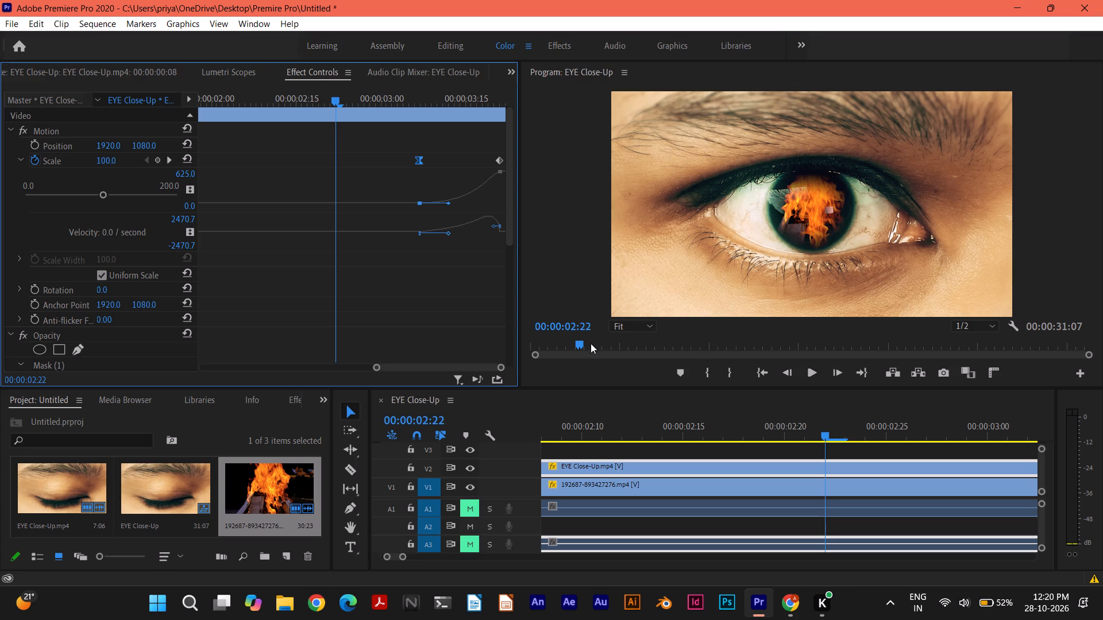
Scrub the sequence around the end of the V2 eye clip, between 00:00:03:09 and 00:00:03:26, to check the eased zoom into the fire.
{"action": "left_click_drag", "start_coordinate": [583, 343], "coordinate": [628, 339]}
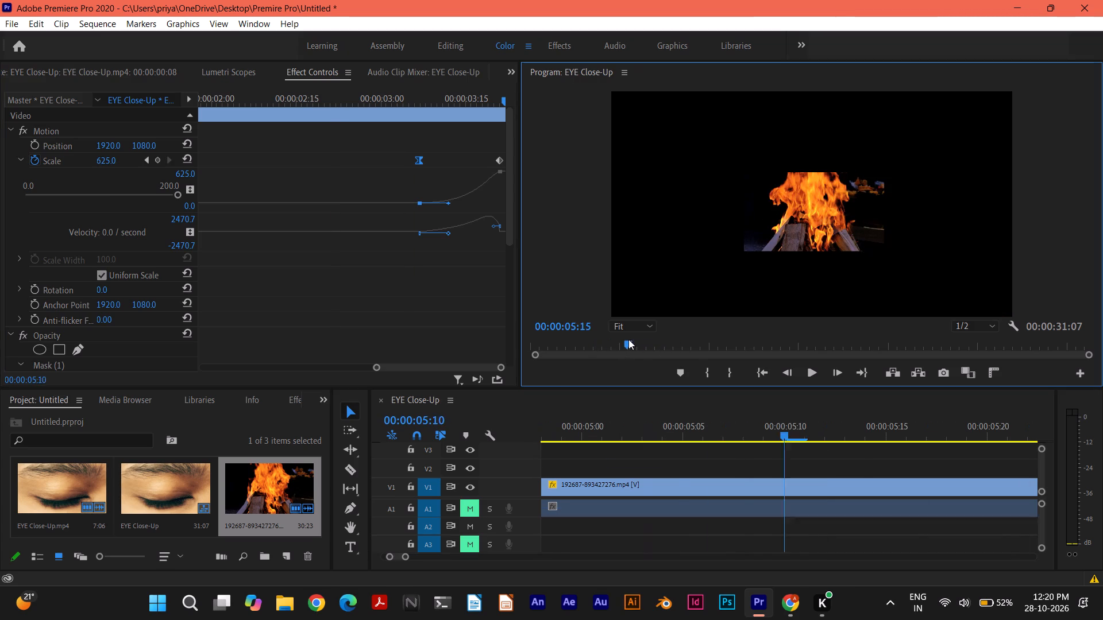
{"action": "left_click_drag", "start_coordinate": [628, 339], "coordinate": [603, 336]}
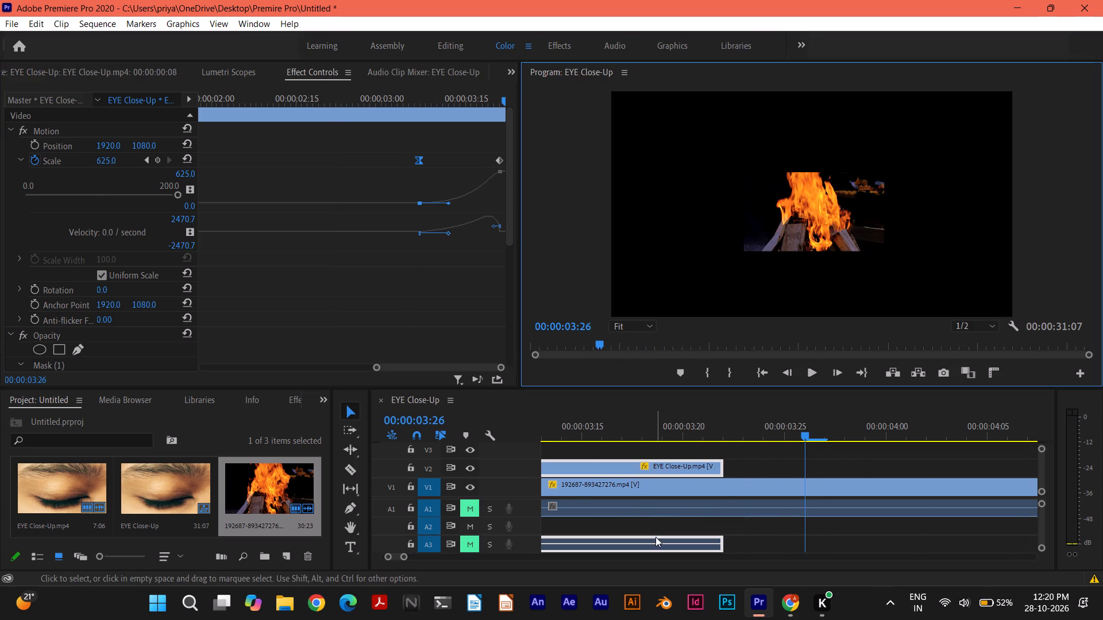
{"action": "left_click_drag", "start_coordinate": [405, 559], "coordinate": [419, 559]}
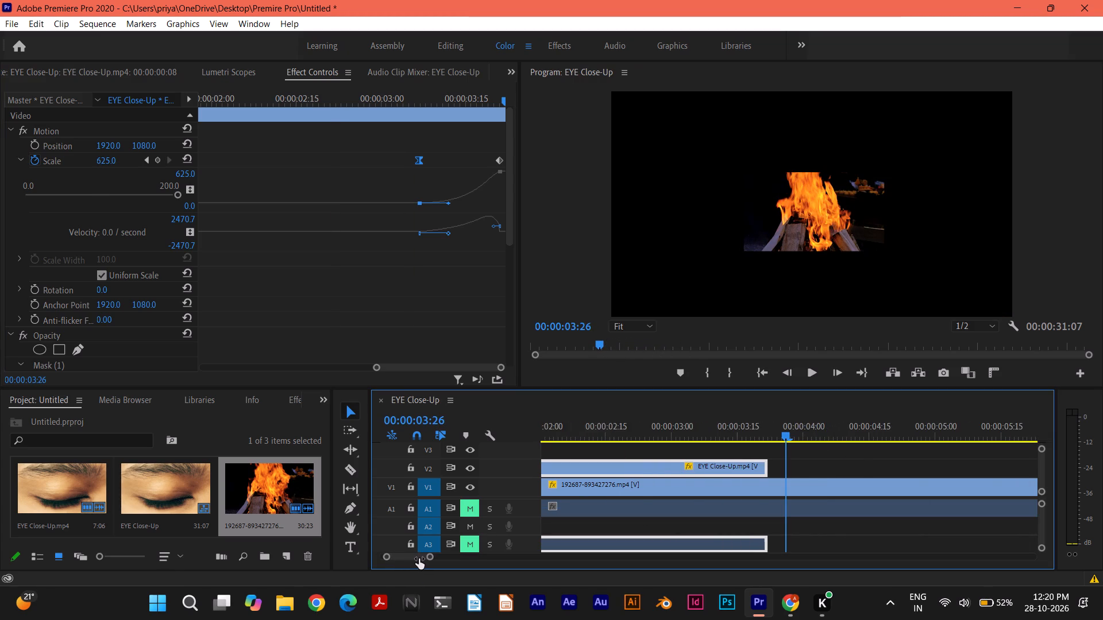
{"action": "left_click_drag", "start_coordinate": [419, 559], "coordinate": [429, 560]}
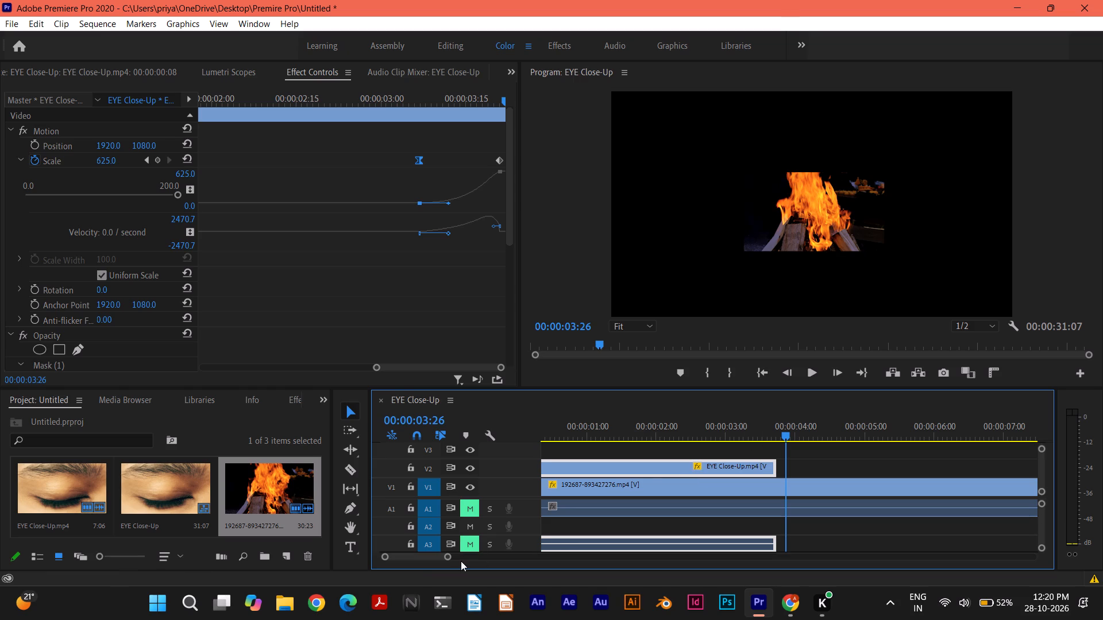
{"action": "left_click_drag", "start_coordinate": [446, 557], "coordinate": [461, 557]}
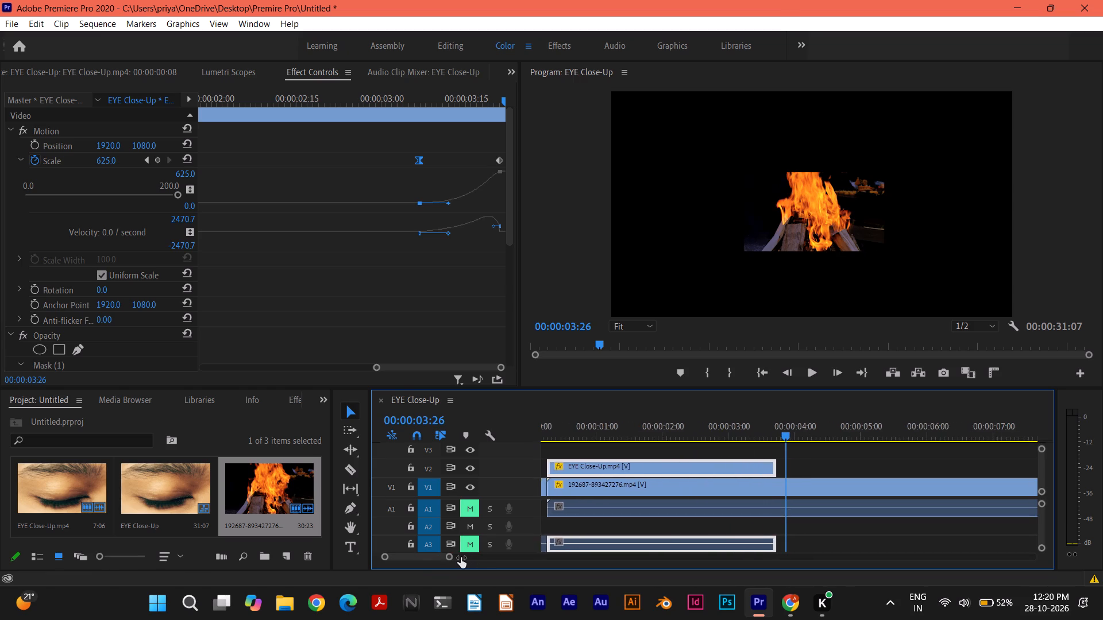
{"action": "left_click_drag", "start_coordinate": [461, 557], "coordinate": [456, 557]}
{"action": "left_click_drag", "start_coordinate": [784, 435], "coordinate": [778, 435]}
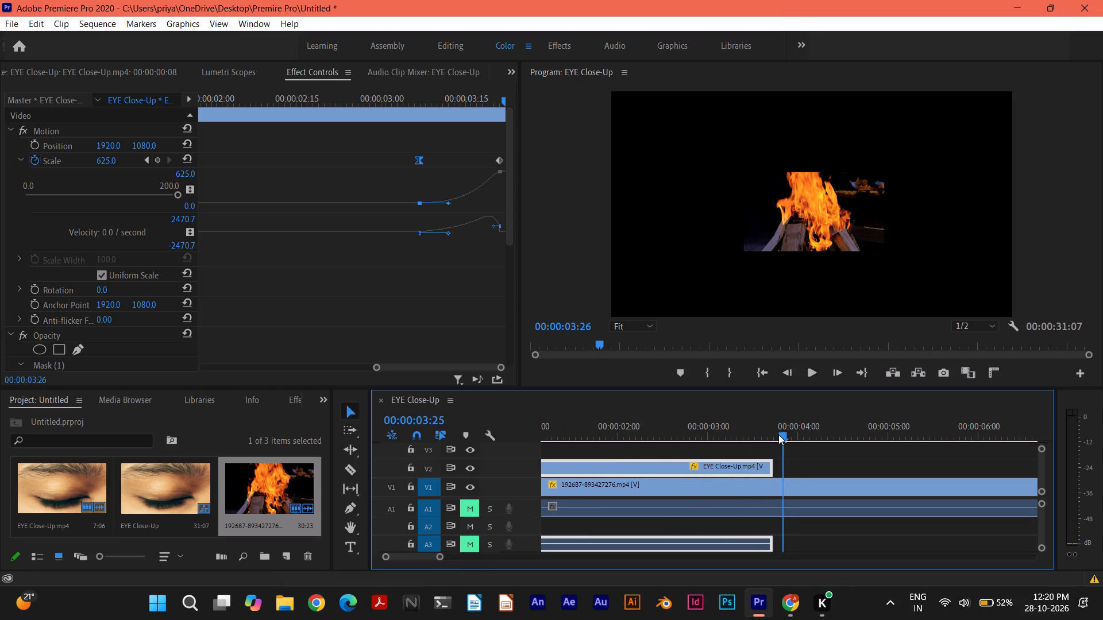
{"action": "left_click_drag", "start_coordinate": [778, 435], "coordinate": [742, 430]}
{"action": "left_click", "coordinate": [808, 373]}
{"action": "left_click", "coordinate": [808, 373]}
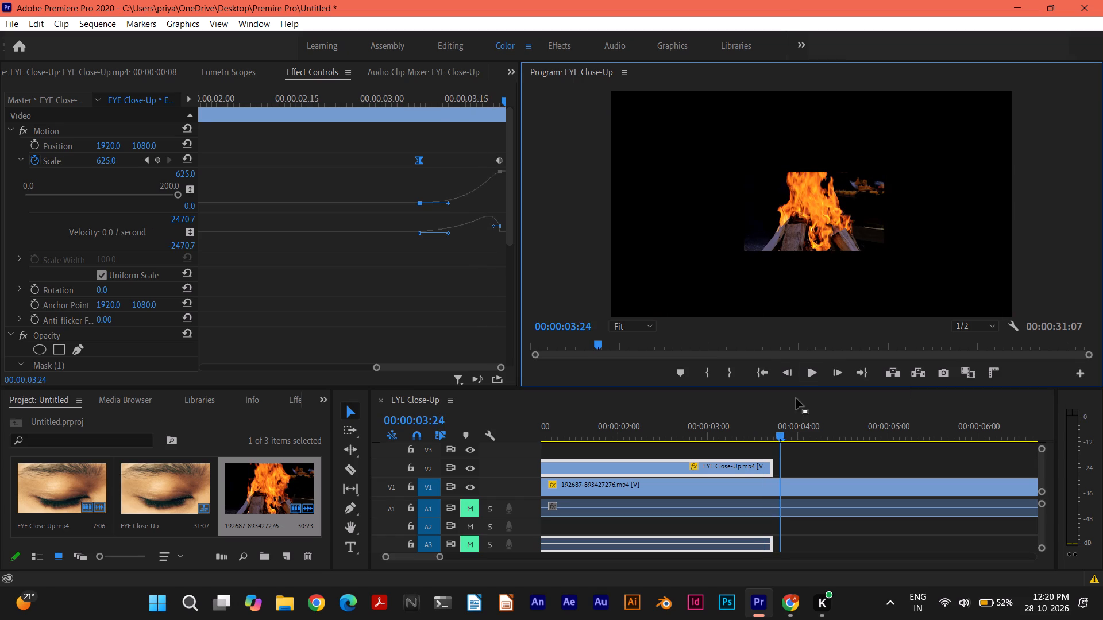
{"action": "left_click_drag", "start_coordinate": [780, 433], "coordinate": [739, 430]}
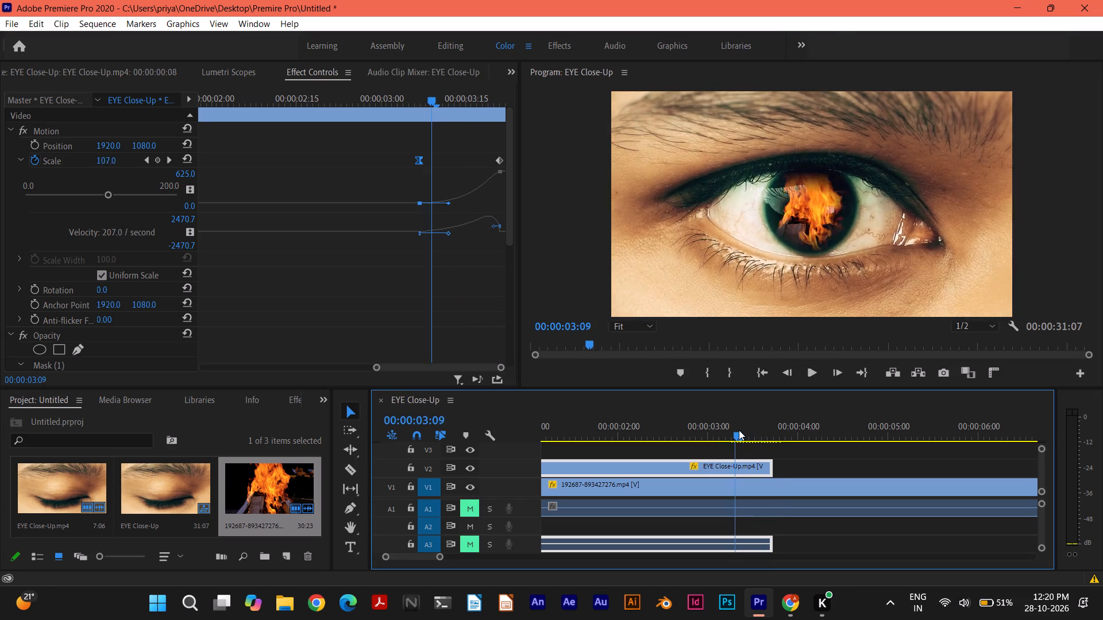
{"action": "left_click_drag", "start_coordinate": [739, 430], "coordinate": [772, 432]}
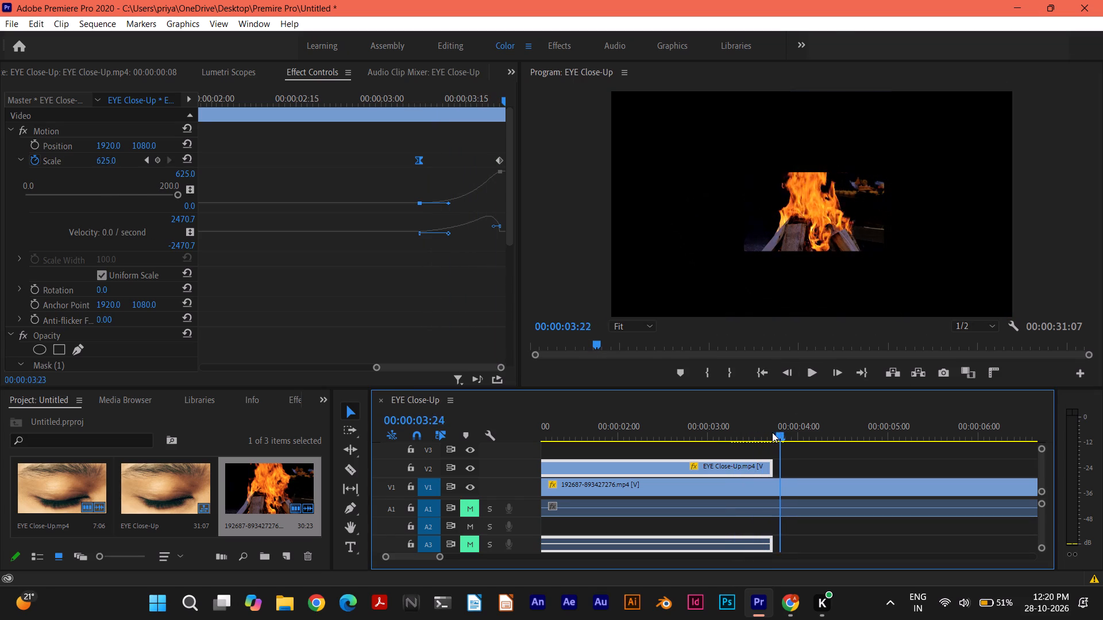
{"action": "left_click_drag", "start_coordinate": [772, 432], "coordinate": [747, 417]}
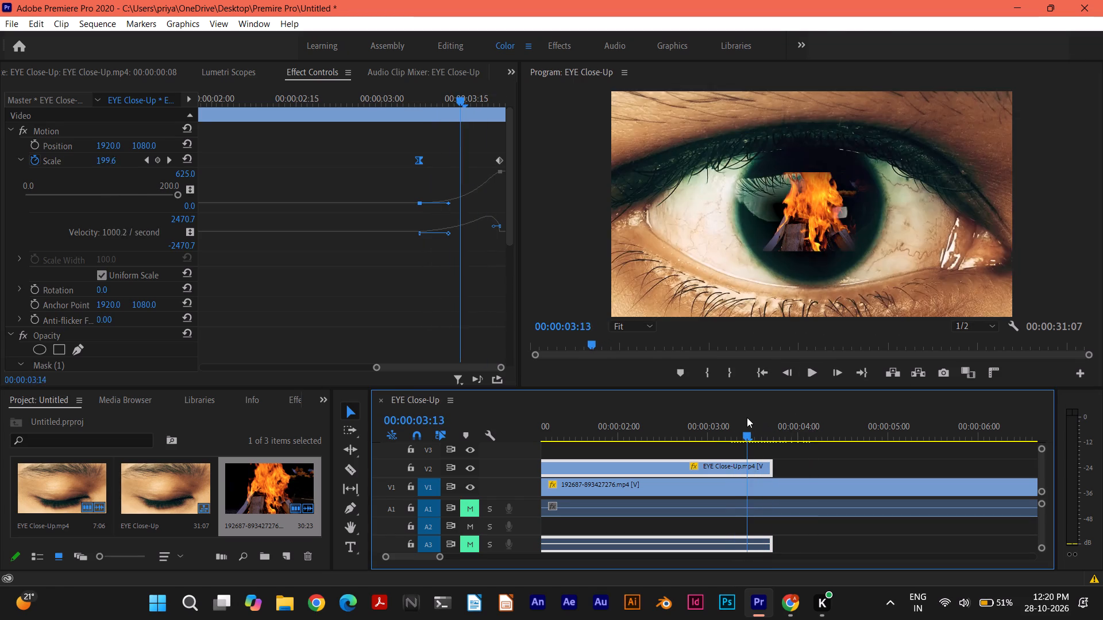
{"action": "left_click_drag", "start_coordinate": [747, 417], "coordinate": [741, 414]}
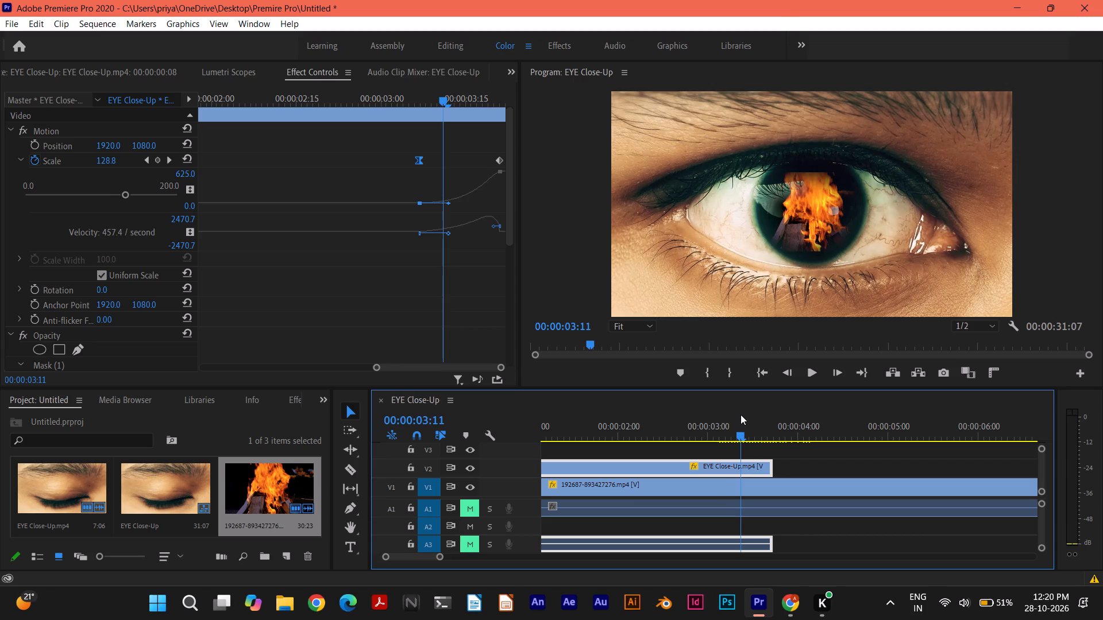
{"action": "left_click_drag", "start_coordinate": [741, 414], "coordinate": [743, 413]}
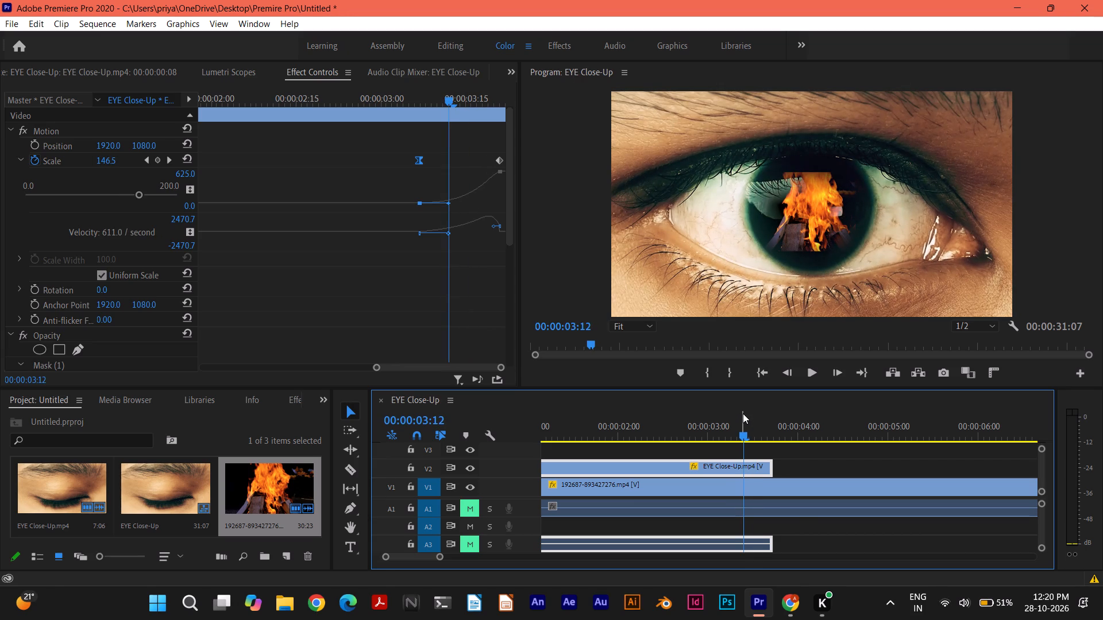
{"action": "scroll", "coordinate": [803, 573], "scroll_direction": "up", "scroll_amount": 1}
Switch to the Chrome tutorial, watch the part on the fire clip's settings from 4:08, and pause at 4:18.
{"action": "left_click", "coordinate": [798, 601]}
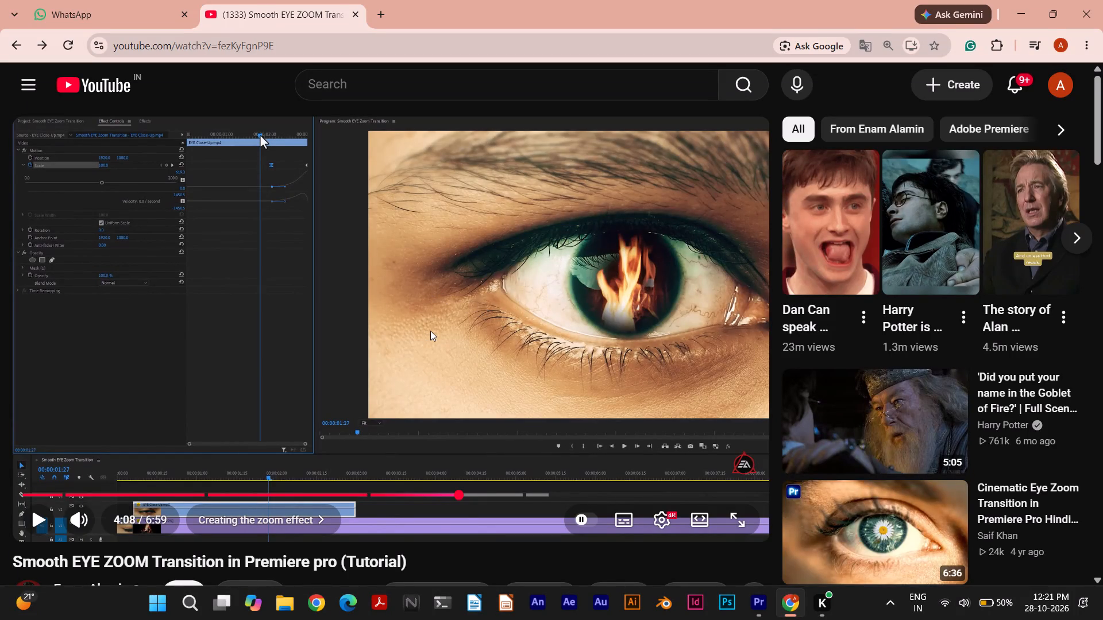
{"action": "left_click", "coordinate": [515, 369]}
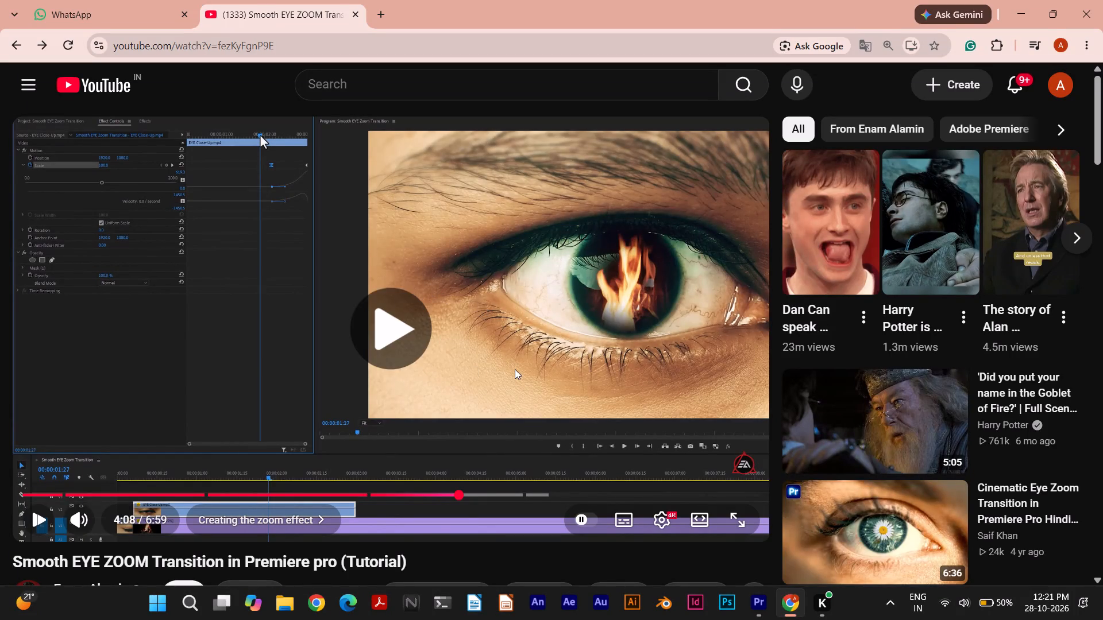
{"action": "left_click", "coordinate": [514, 366]}
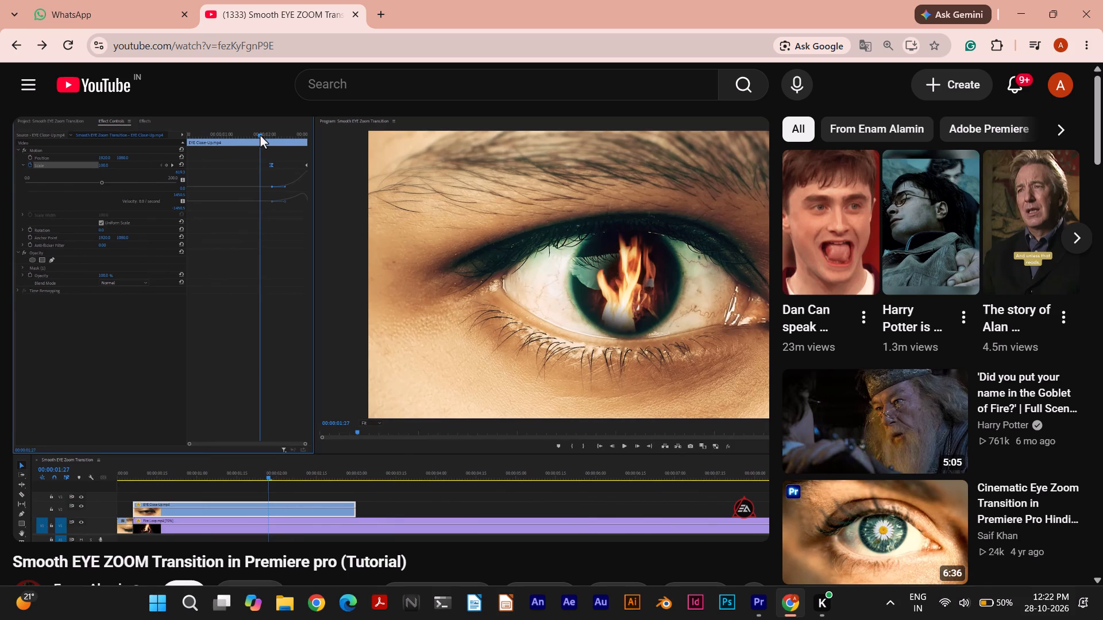
{"action": "left_click", "coordinate": [532, 280]}
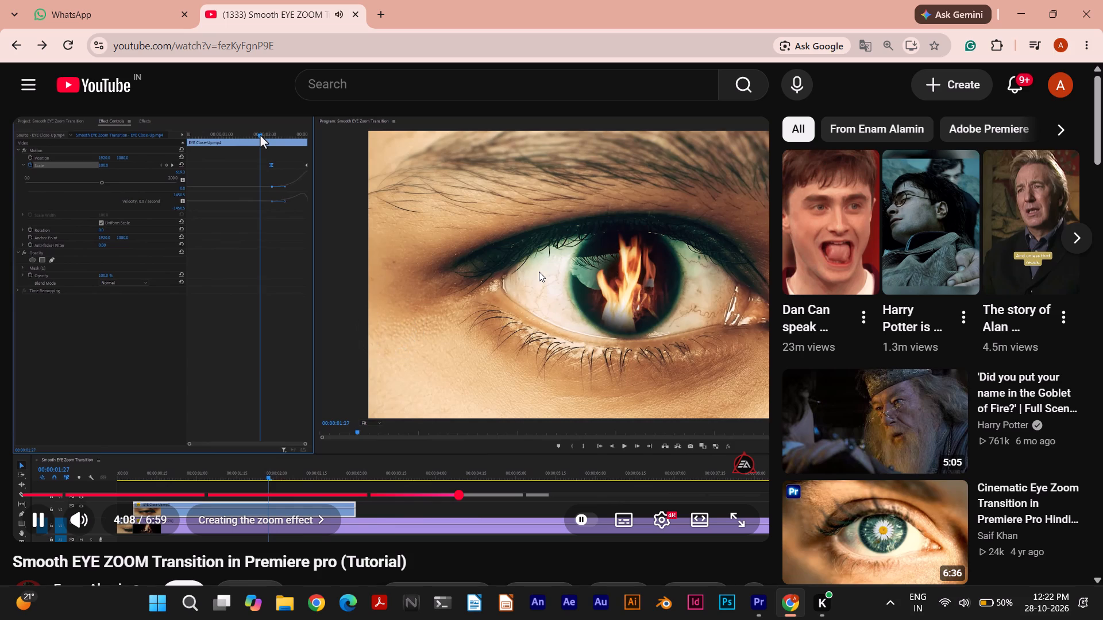
{"action": "left_click", "coordinate": [539, 272]}
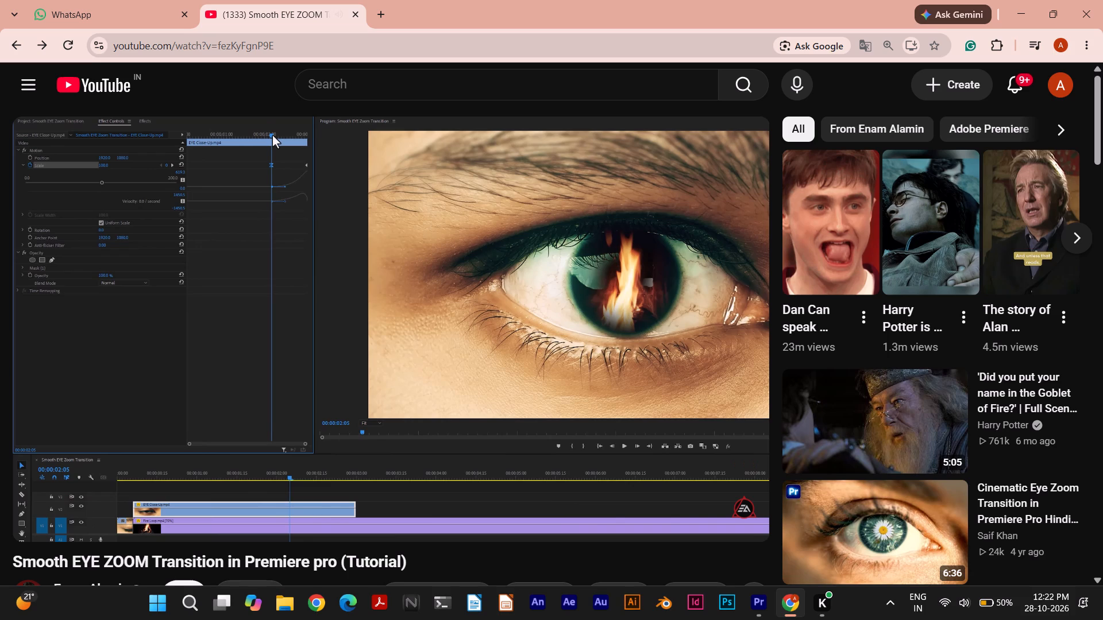
{"action": "left_click", "coordinate": [539, 272]}
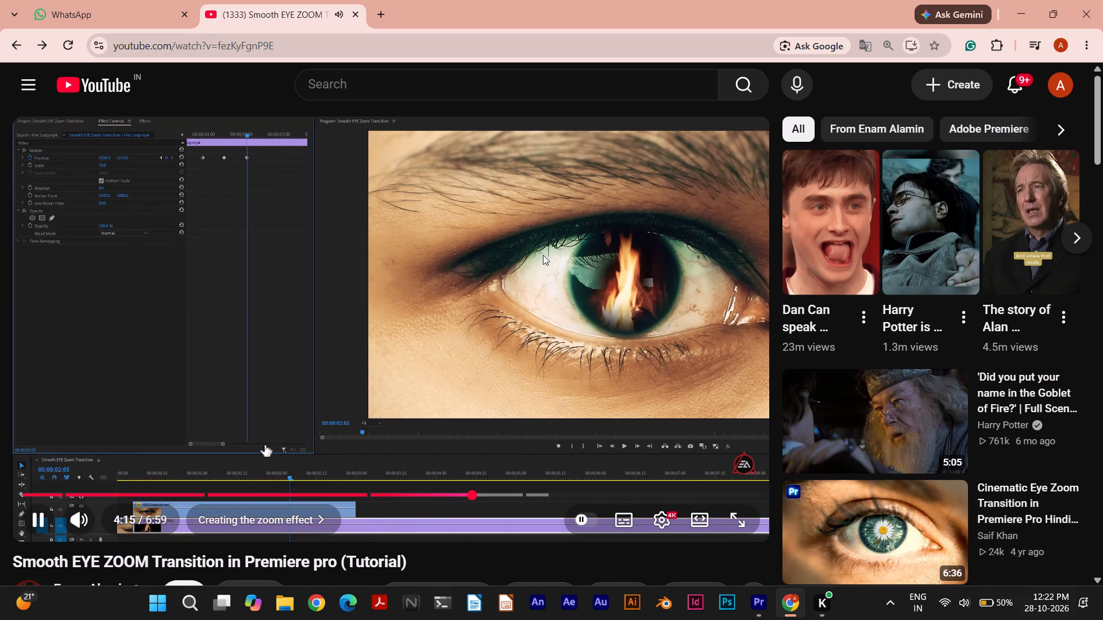
{"action": "left_click", "coordinate": [543, 255]}
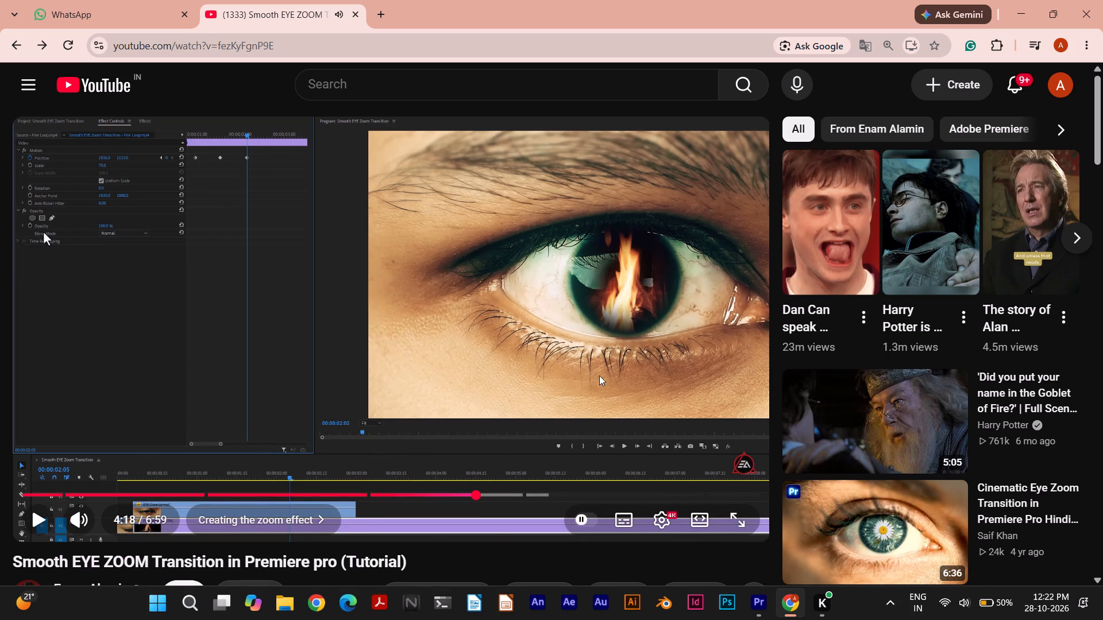
In Premiere Pro, enable Scale animation on the V1 fire clip with a 70.0 keyframe at 00:00:00:08 and expand its Scale graph.
{"action": "left_click", "coordinate": [759, 594]}
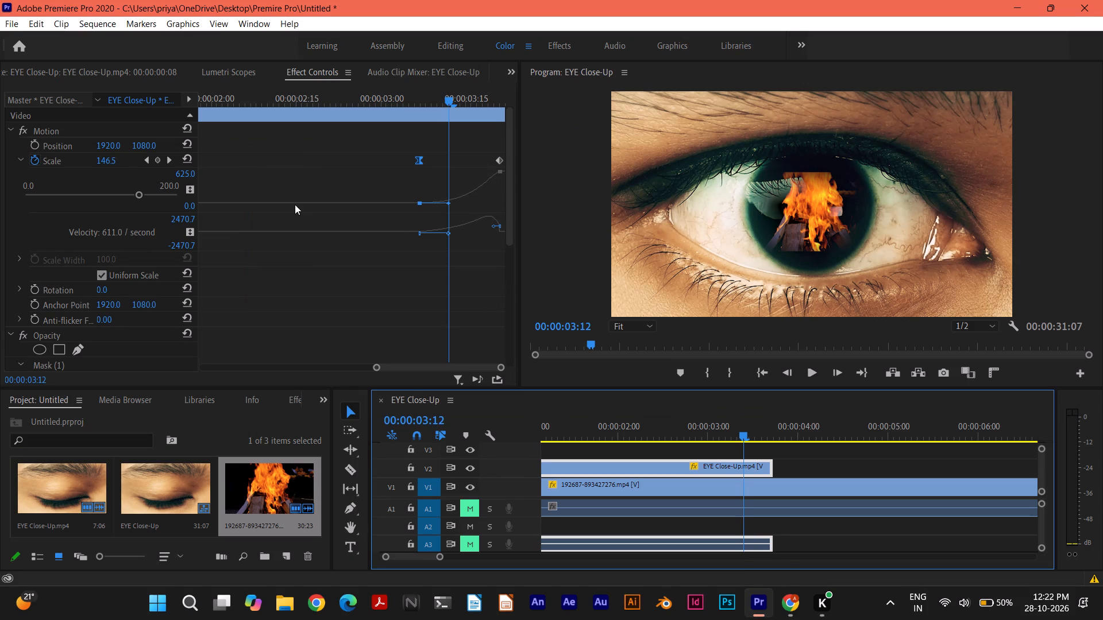
{"action": "left_click", "coordinate": [658, 493]}
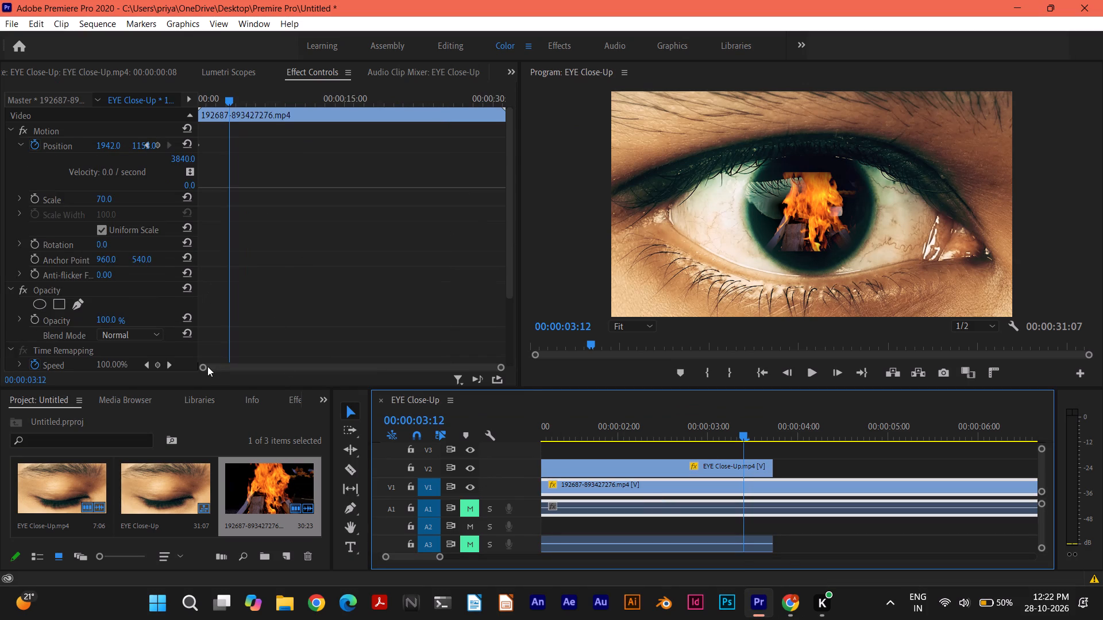
{"action": "left_click_drag", "start_coordinate": [497, 369], "coordinate": [444, 364]}
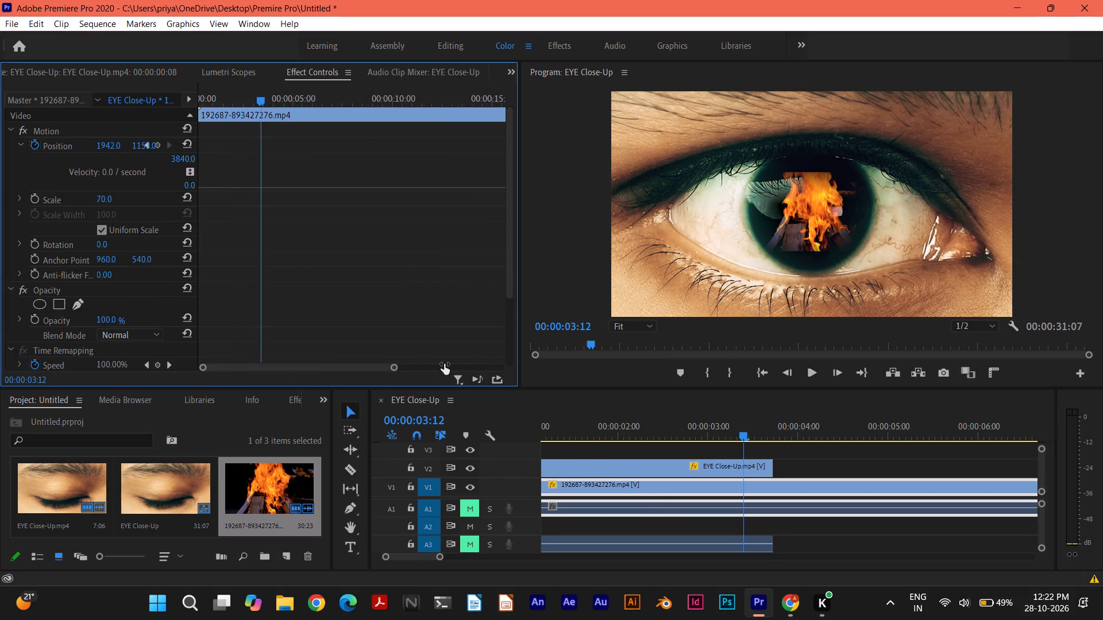
{"action": "left_click_drag", "start_coordinate": [444, 364], "coordinate": [626, 364]}
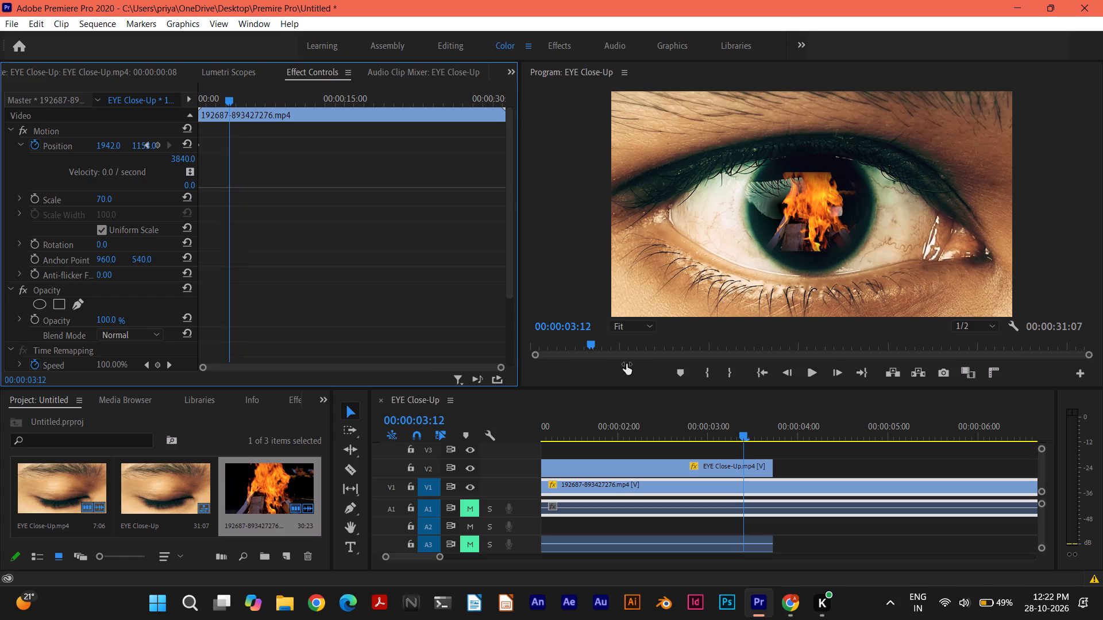
{"action": "left_click_drag", "start_coordinate": [626, 364], "coordinate": [629, 364]}
{"action": "left_click_drag", "start_coordinate": [227, 99], "coordinate": [182, 99]}
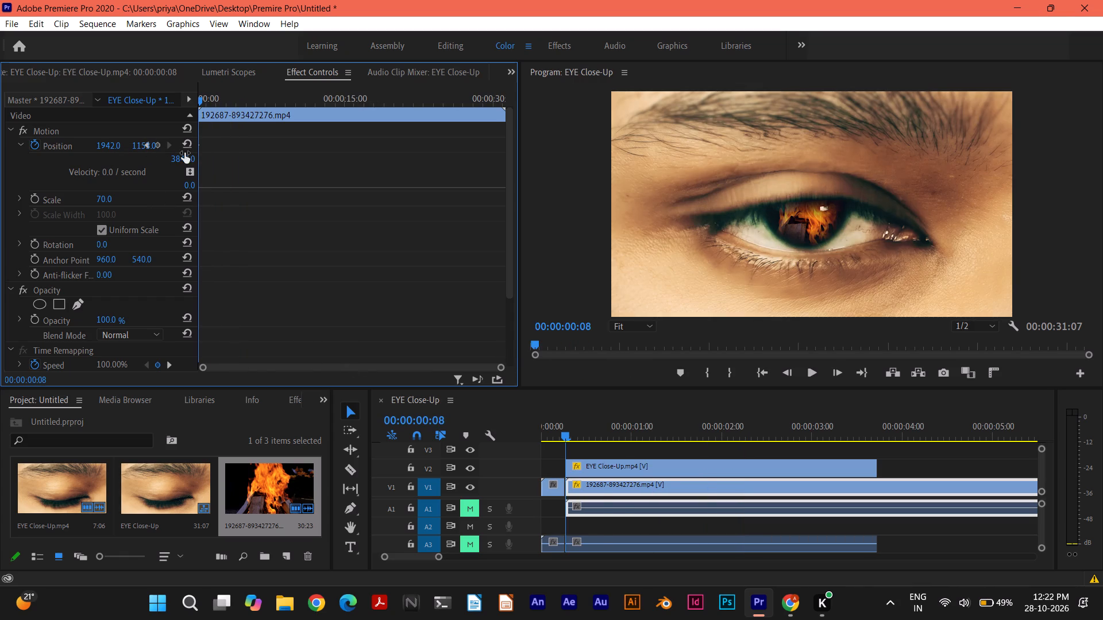
{"action": "left_click_drag", "start_coordinate": [197, 156], "coordinate": [269, 157]}
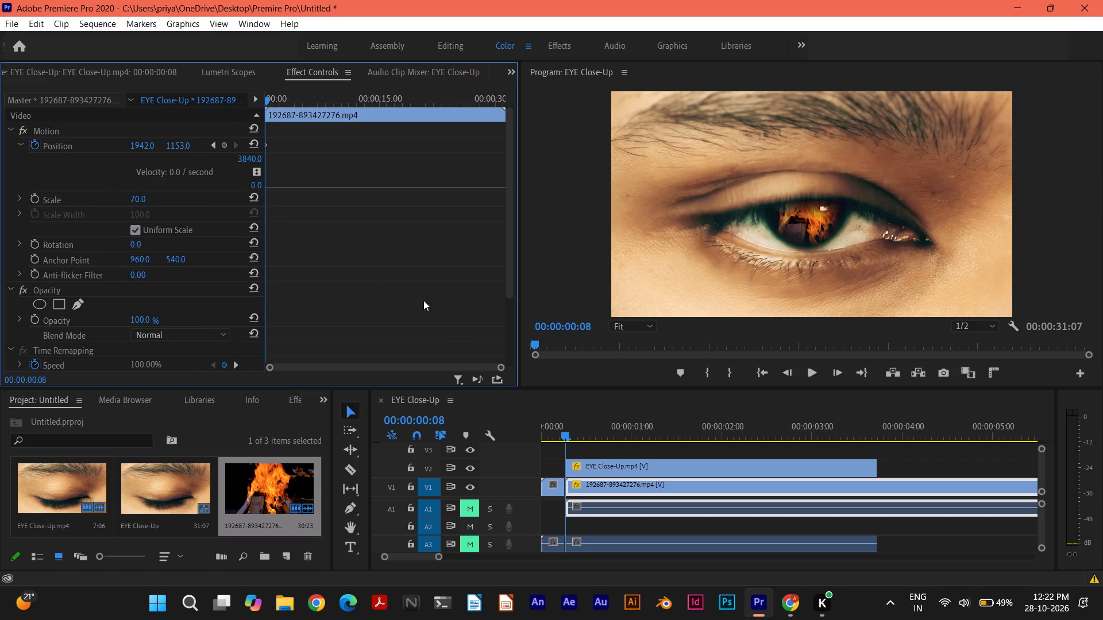
{"action": "left_click", "coordinate": [37, 199]}
{"action": "left_click", "coordinate": [18, 197]}
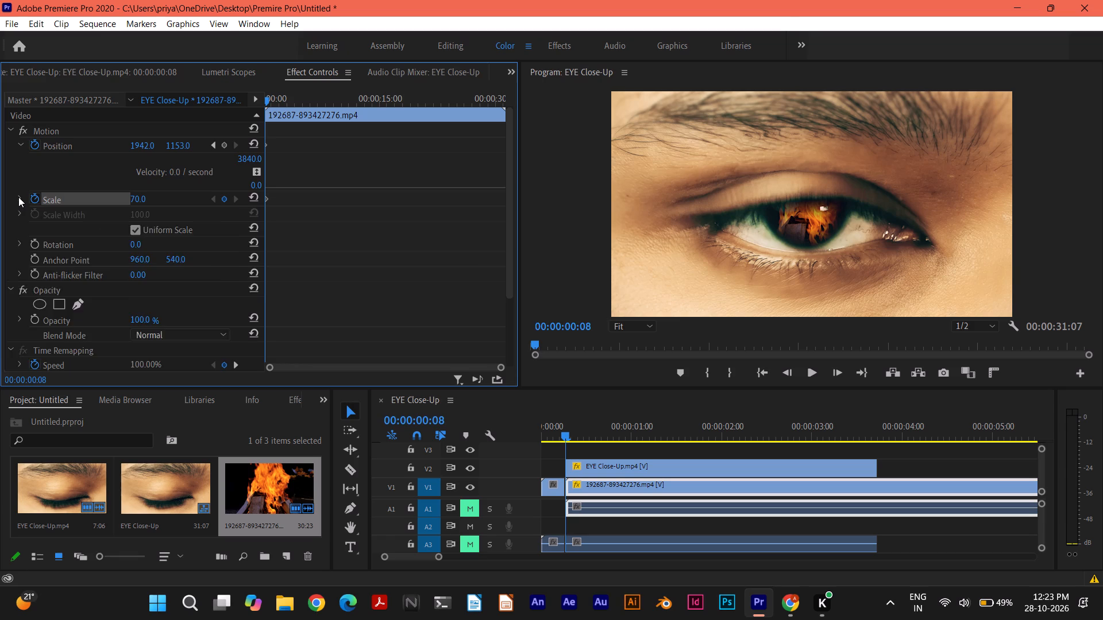
Switch to the Chrome tutorial, watch the part on the fire clip's second Position and Scale keyframes from 4:18, and pause at 4:29.
{"action": "left_click", "coordinate": [266, 144]}
{"action": "left_click", "coordinate": [266, 198], "text": "shift"}
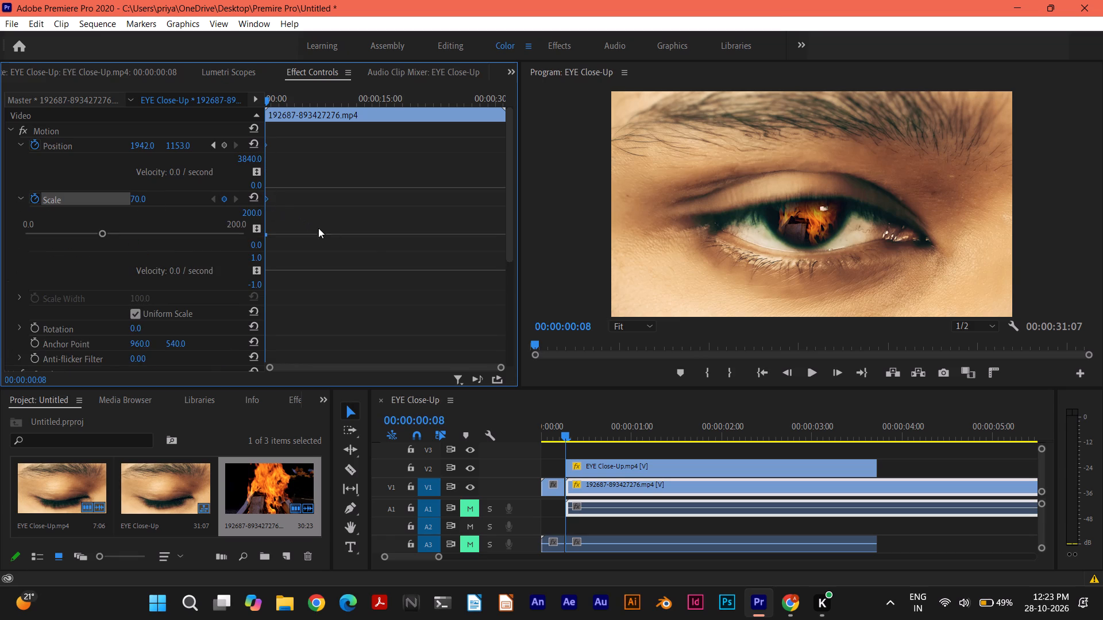
{"action": "left_click", "coordinate": [800, 599]}
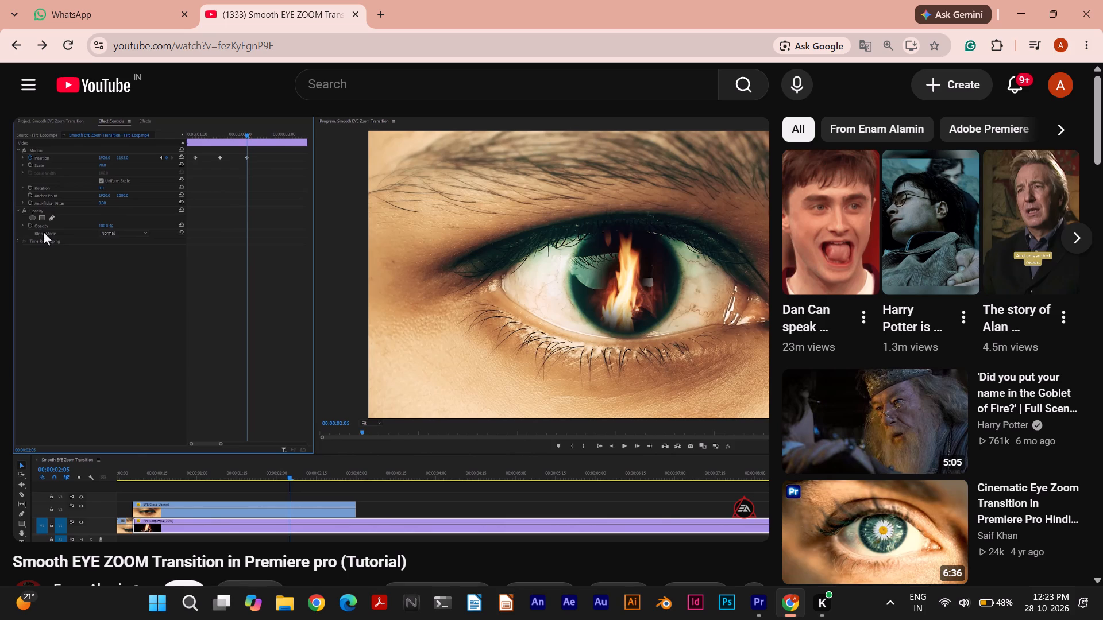
{"action": "left_click", "coordinate": [547, 381]}
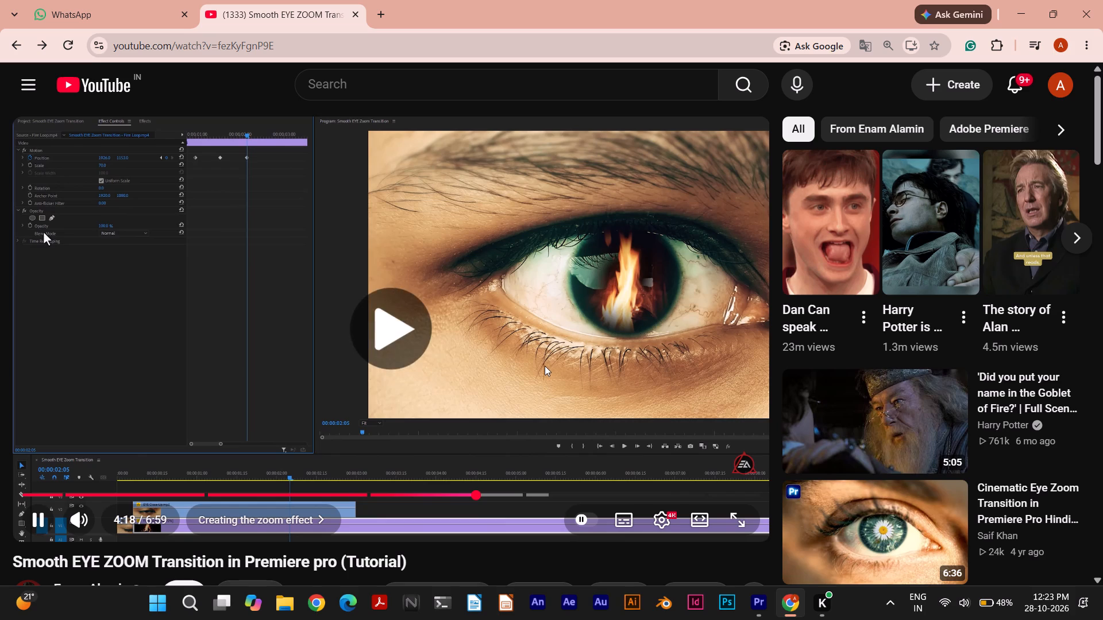
{"action": "left_click", "coordinate": [504, 294]}
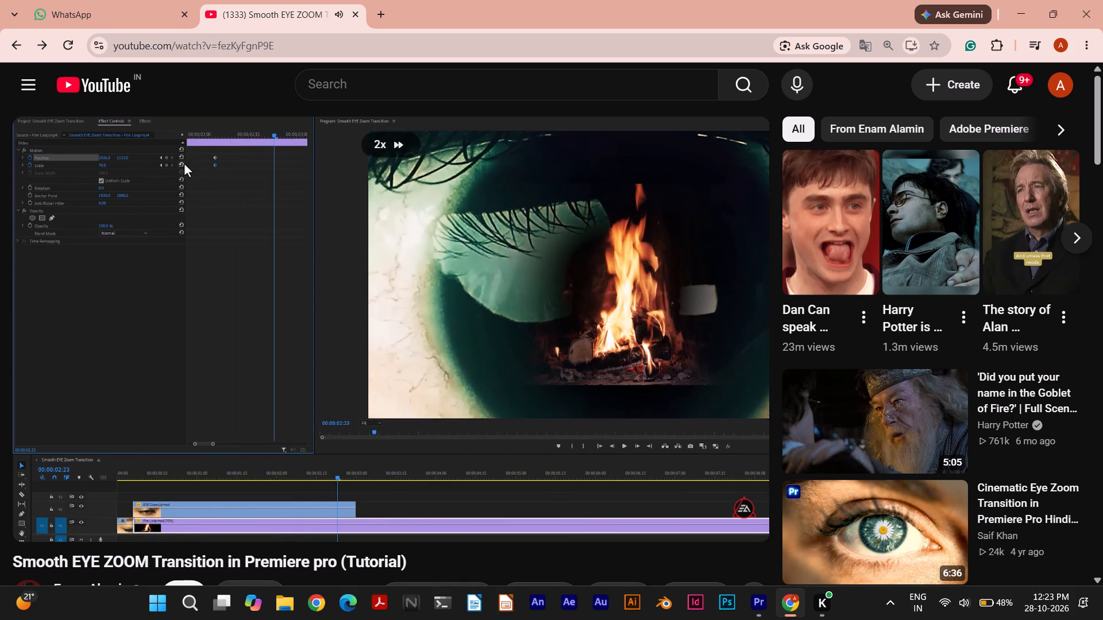
{"action": "left_click", "coordinate": [504, 294]}
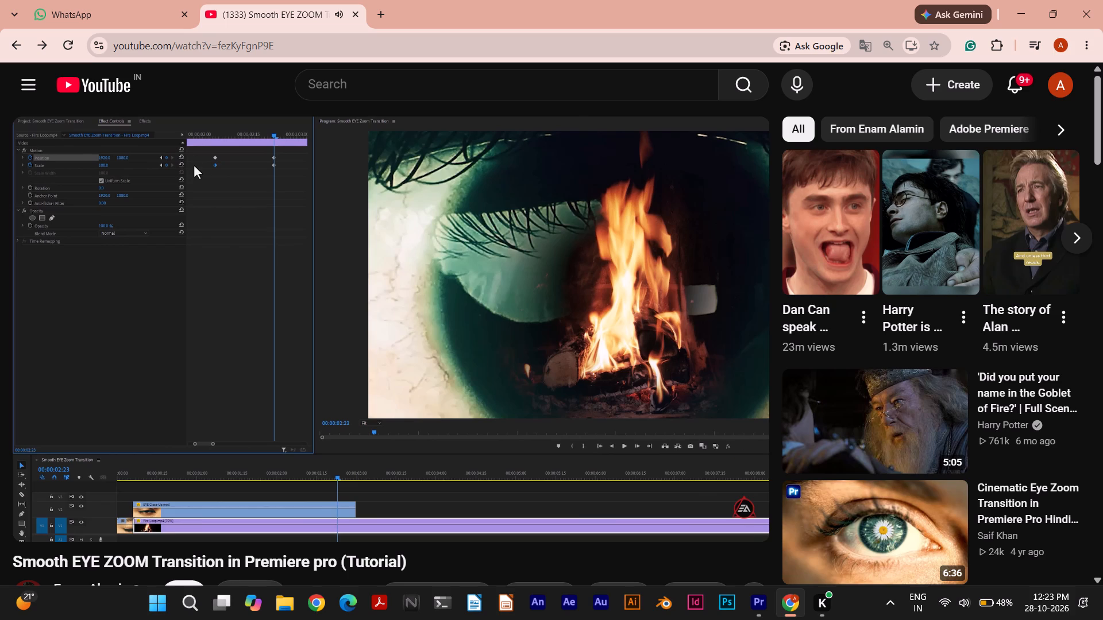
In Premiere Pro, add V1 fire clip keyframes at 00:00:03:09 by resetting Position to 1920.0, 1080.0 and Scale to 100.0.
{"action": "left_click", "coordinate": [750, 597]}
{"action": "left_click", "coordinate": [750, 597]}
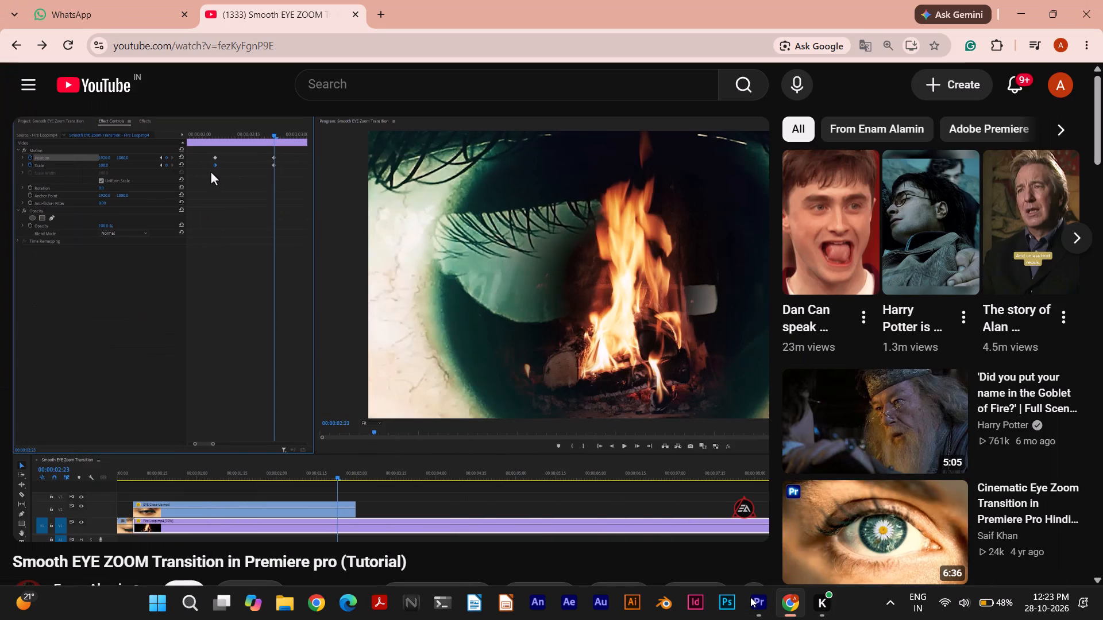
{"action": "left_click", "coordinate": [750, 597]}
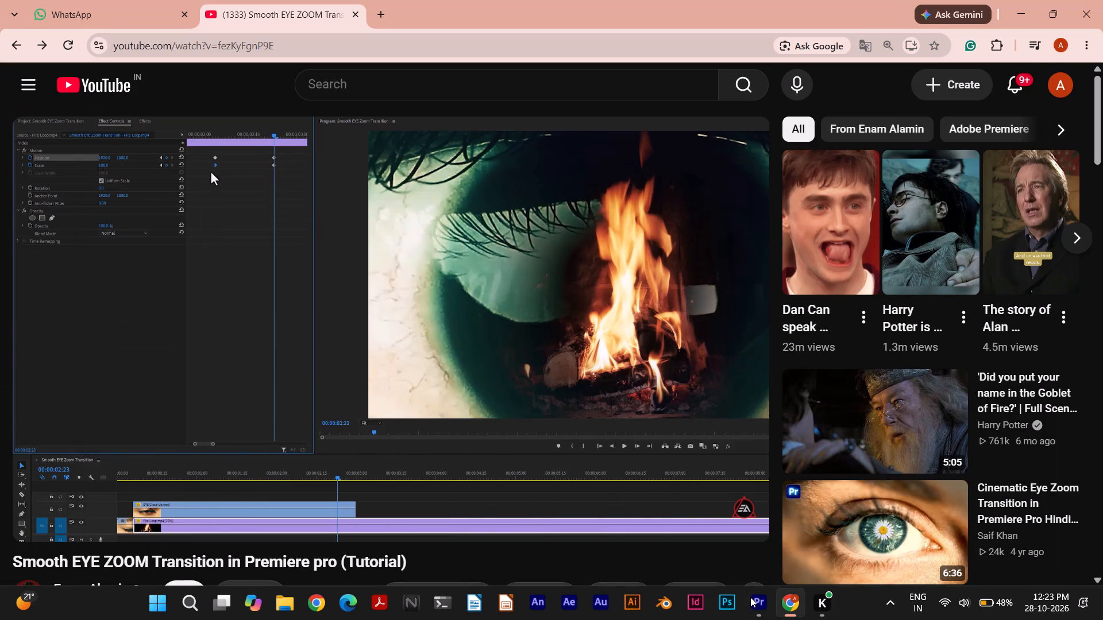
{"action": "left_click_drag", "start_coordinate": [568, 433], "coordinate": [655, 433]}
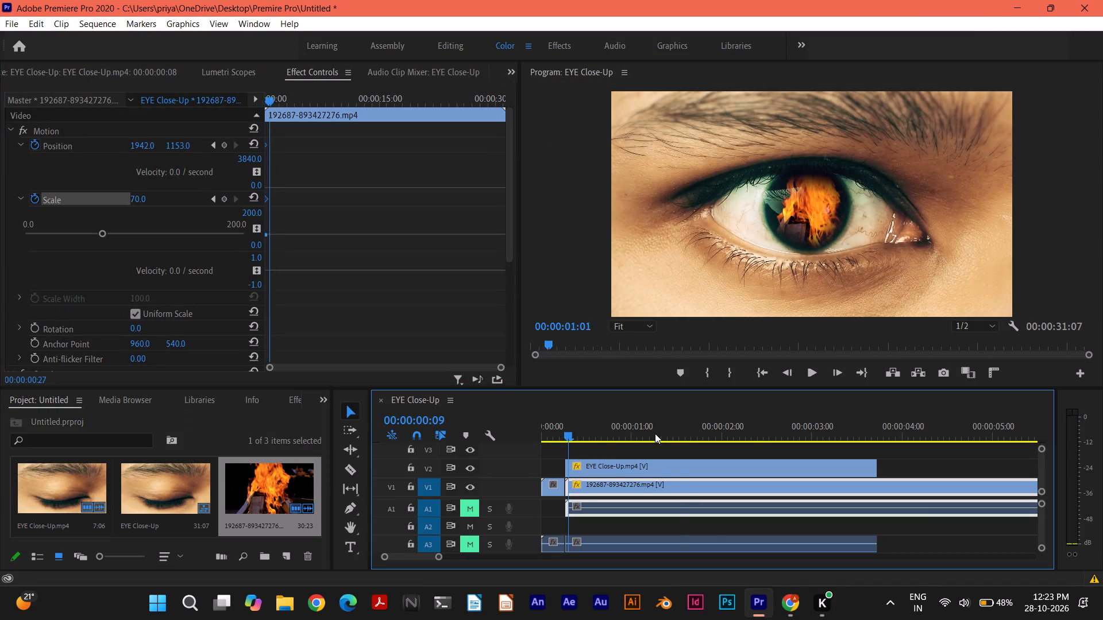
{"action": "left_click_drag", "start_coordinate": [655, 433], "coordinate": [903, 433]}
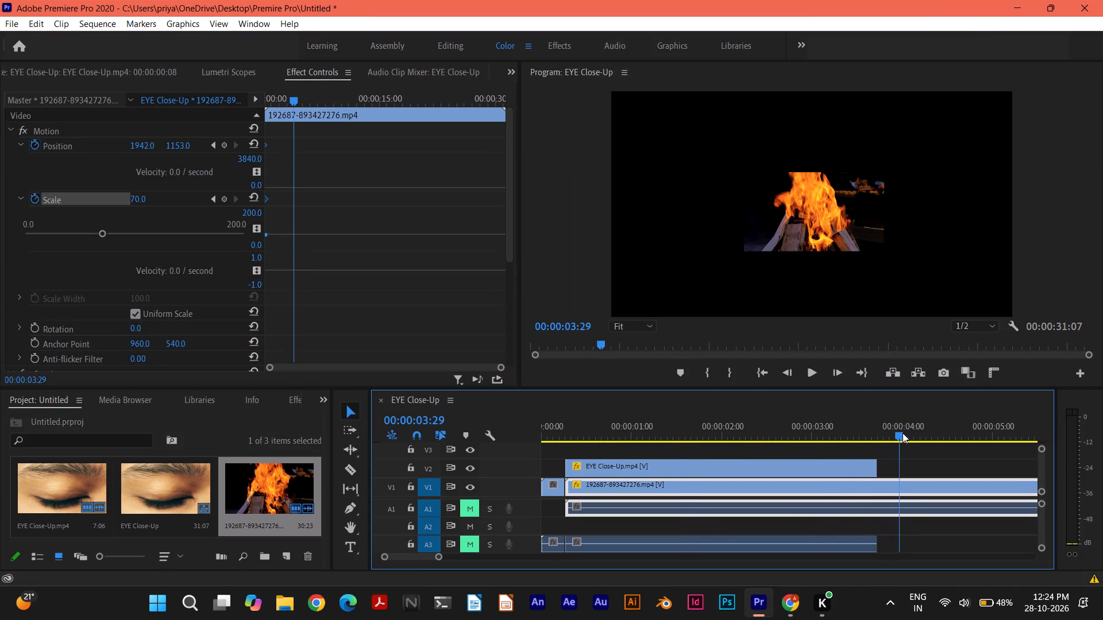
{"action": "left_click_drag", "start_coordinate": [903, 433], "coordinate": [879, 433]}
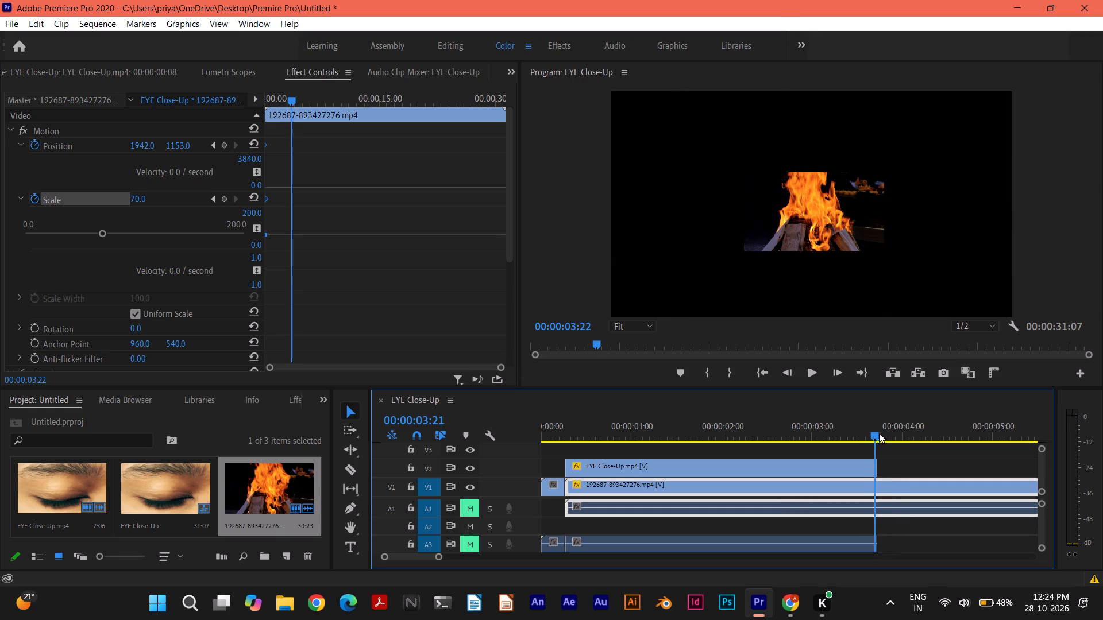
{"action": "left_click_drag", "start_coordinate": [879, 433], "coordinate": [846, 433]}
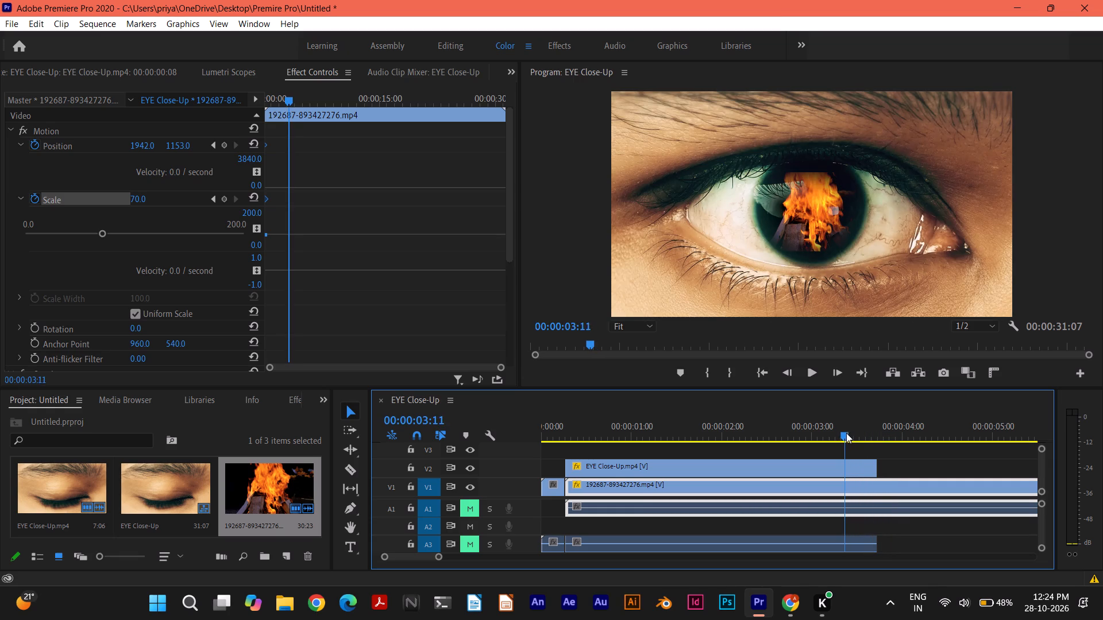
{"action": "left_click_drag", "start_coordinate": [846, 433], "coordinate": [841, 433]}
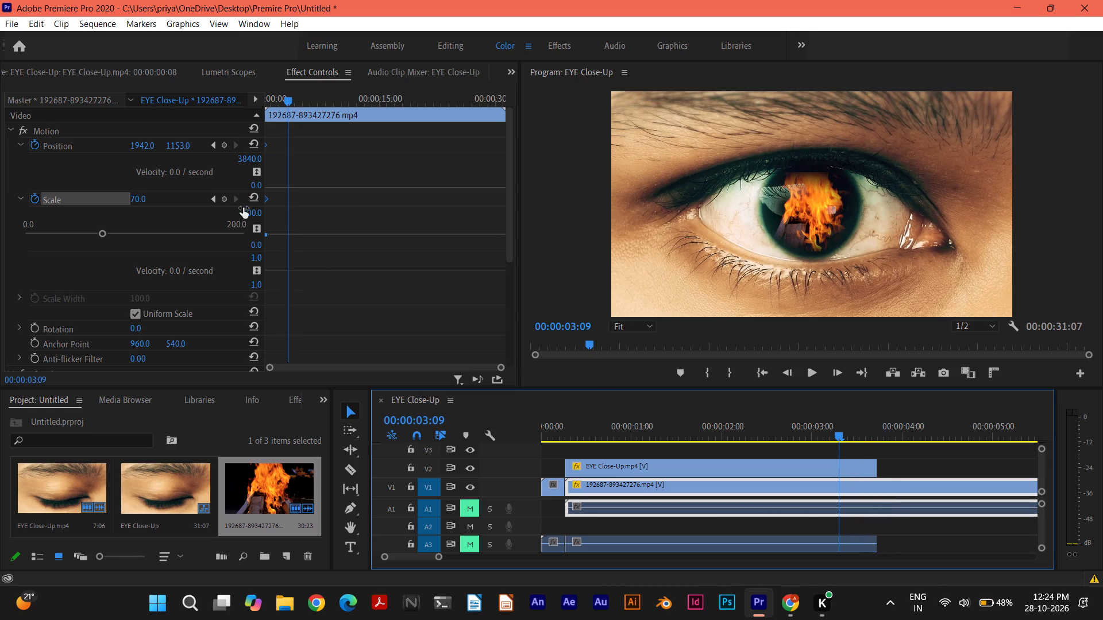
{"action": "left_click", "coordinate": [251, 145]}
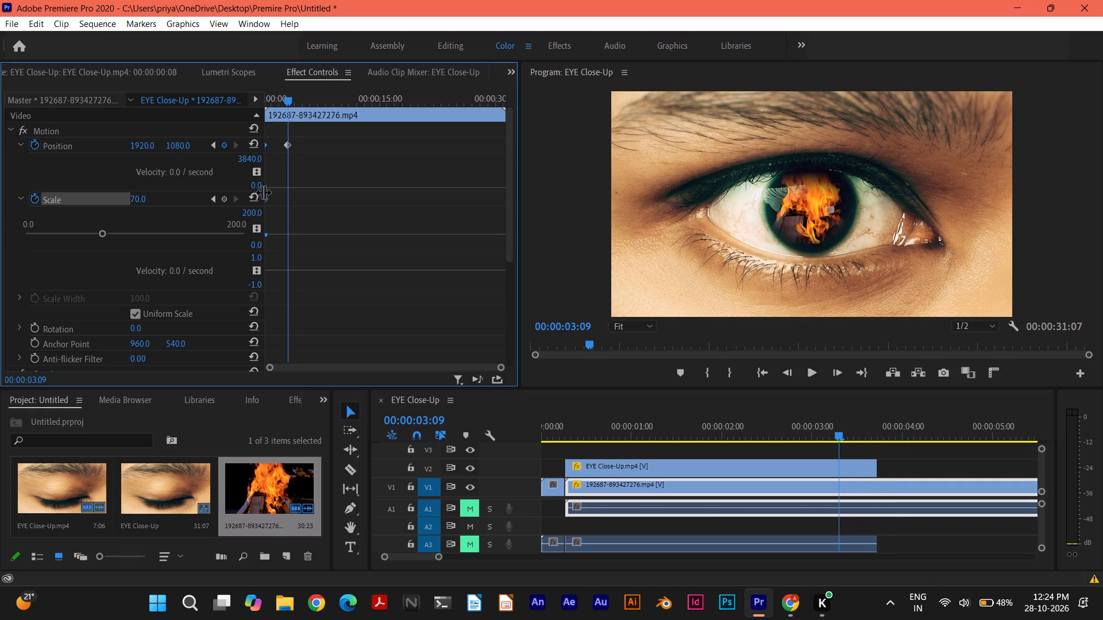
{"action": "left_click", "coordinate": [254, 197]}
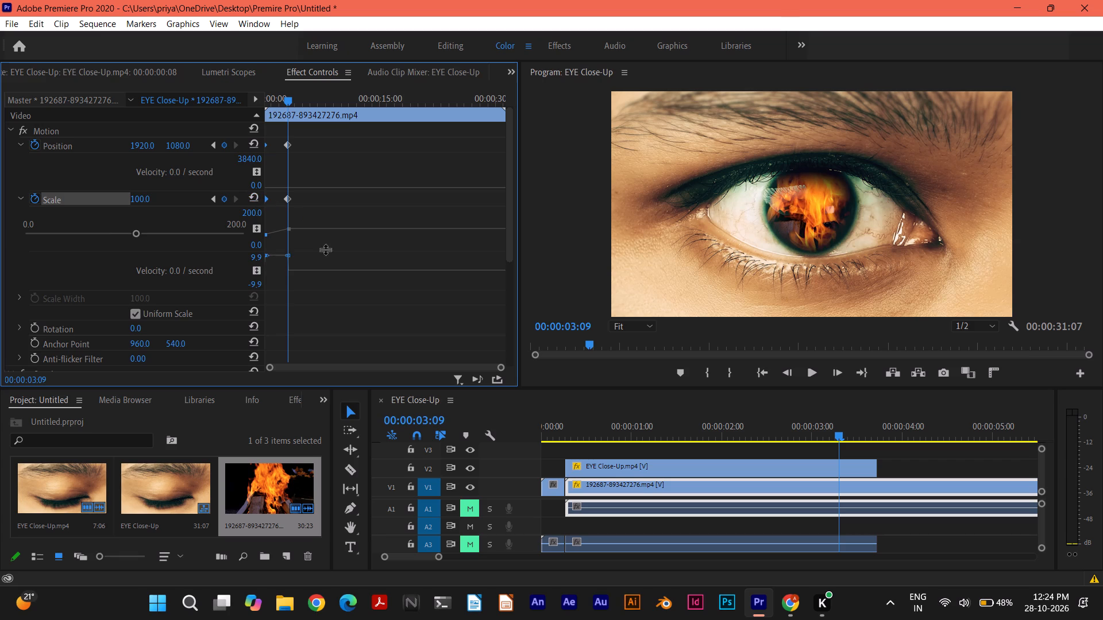
Compare the tutorial's paused frame in Chrome with the Premiere Pro sequence, scrubbing from 00:00:03:09 to 00:00:03:17.
{"action": "left_click", "coordinate": [792, 603]}
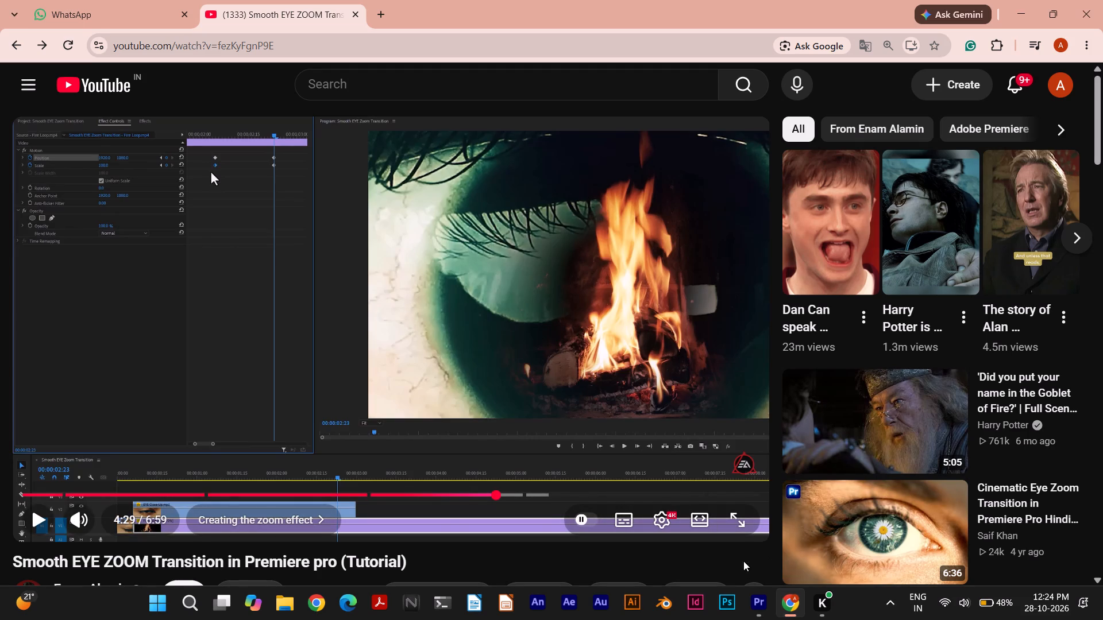
{"action": "left_click", "coordinate": [755, 602]}
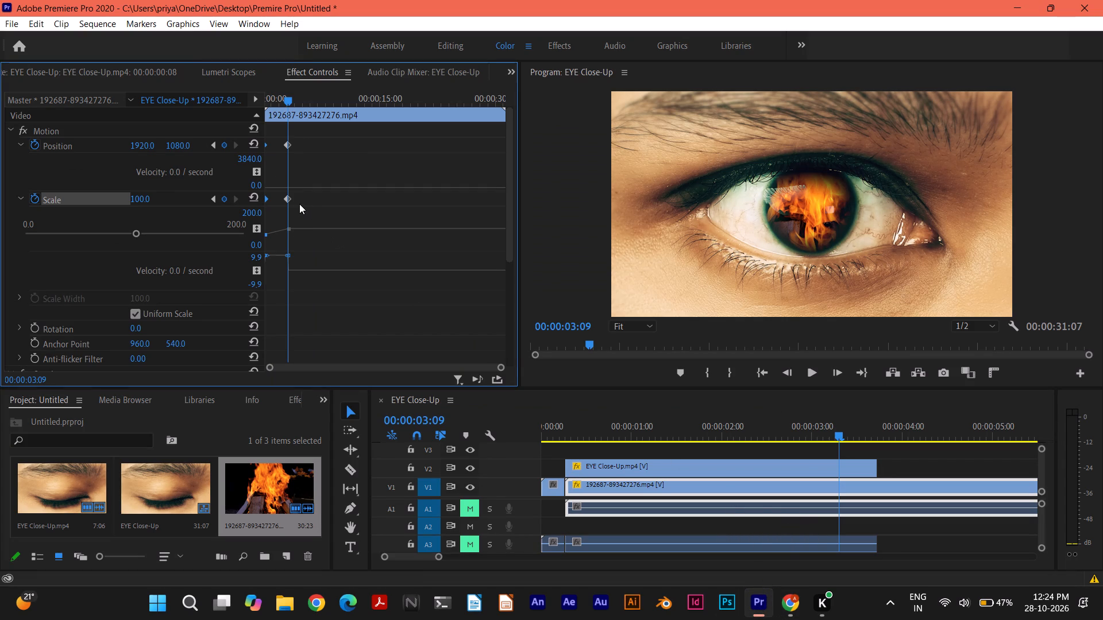
{"action": "left_click", "coordinate": [791, 603]}
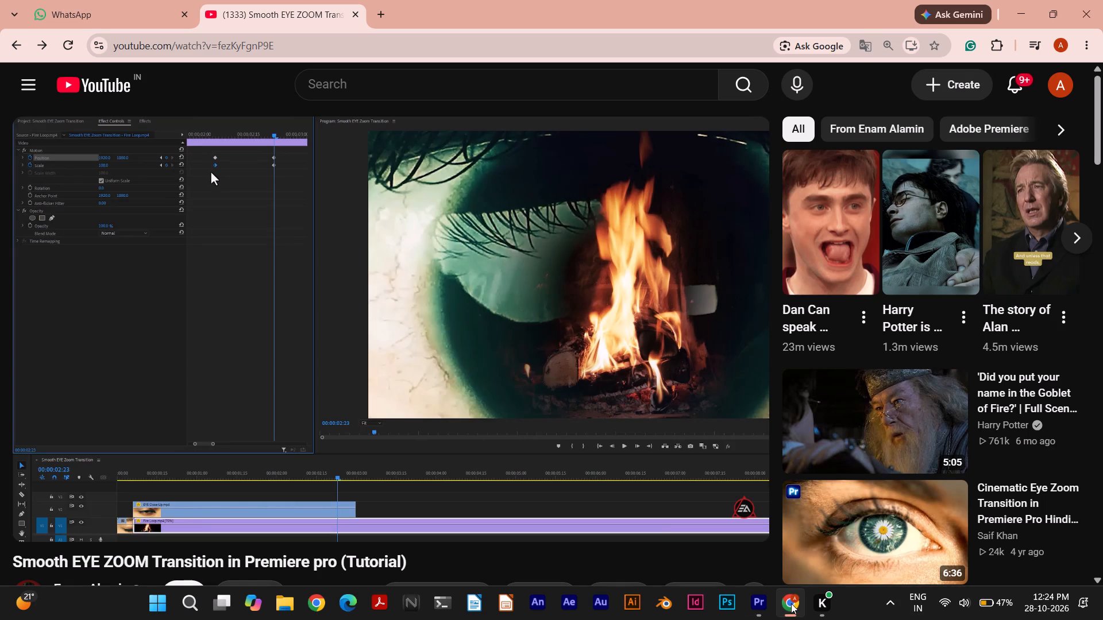
{"action": "left_click", "coordinate": [791, 603]}
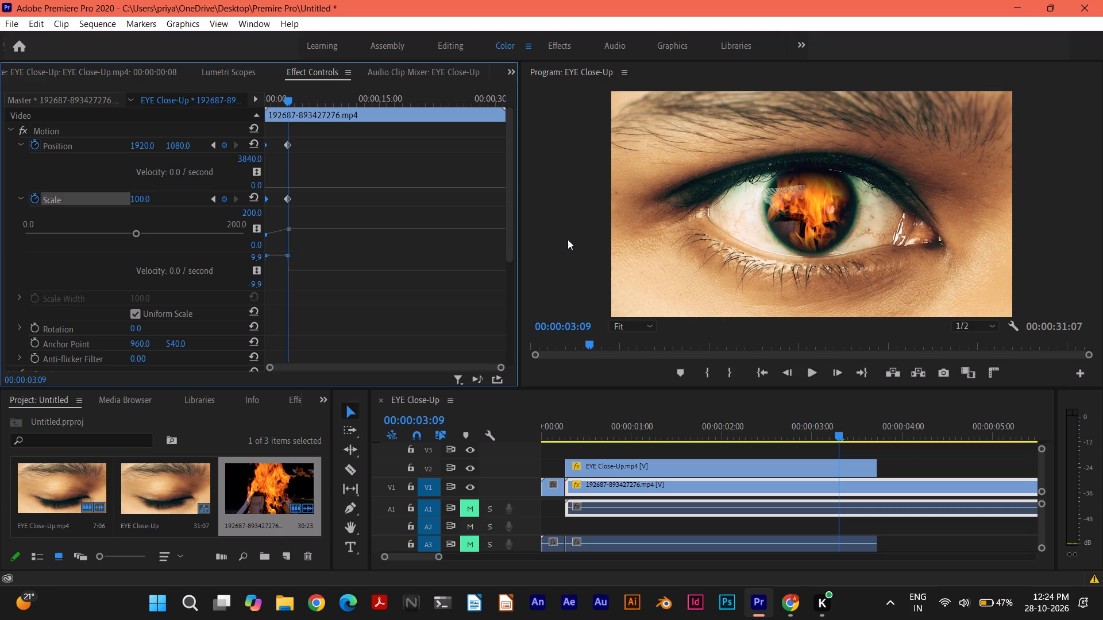
{"action": "left_click", "coordinate": [787, 604]}
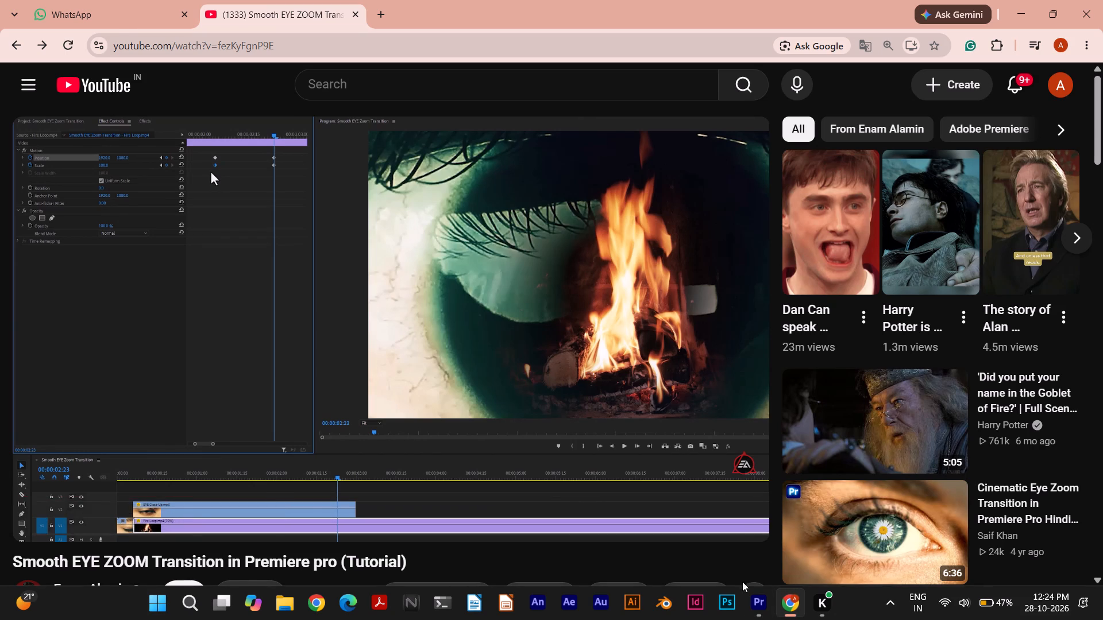
{"action": "left_click", "coordinate": [754, 595]}
{"action": "left_click_drag", "start_coordinate": [843, 435], "coordinate": [845, 435]}
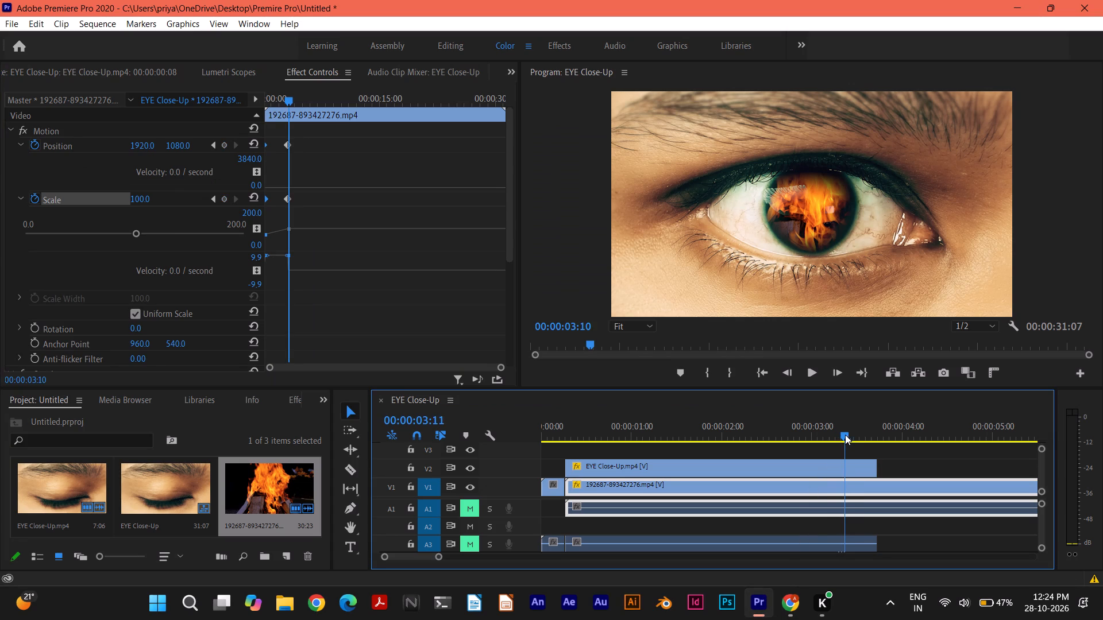
{"action": "left_click_drag", "start_coordinate": [845, 435], "coordinate": [861, 434]}
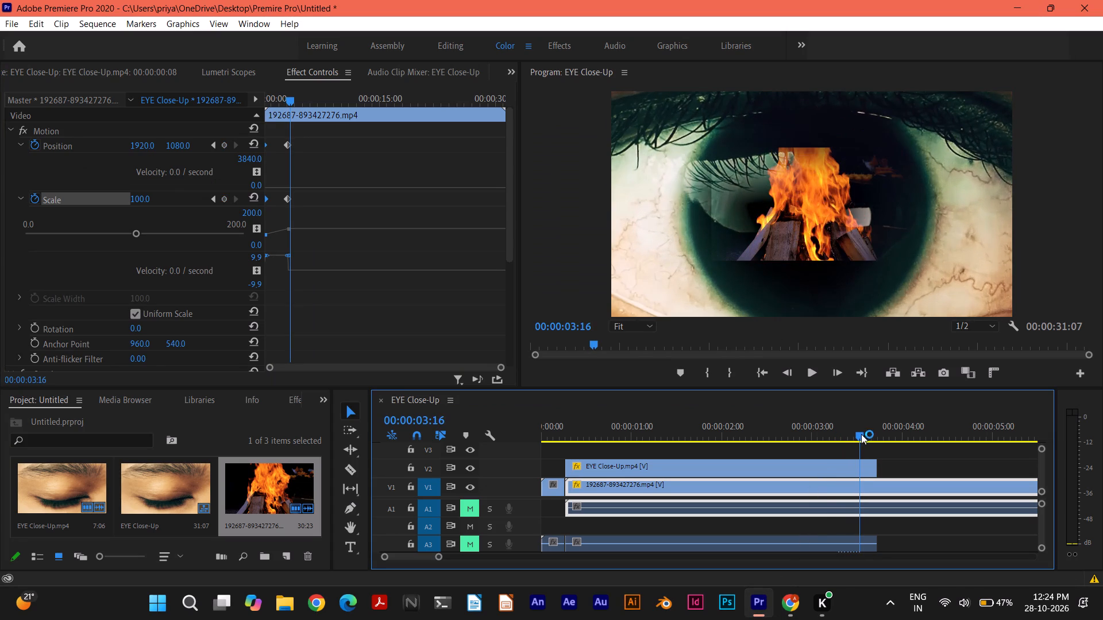
{"action": "left_click_drag", "start_coordinate": [861, 434], "coordinate": [865, 434]}
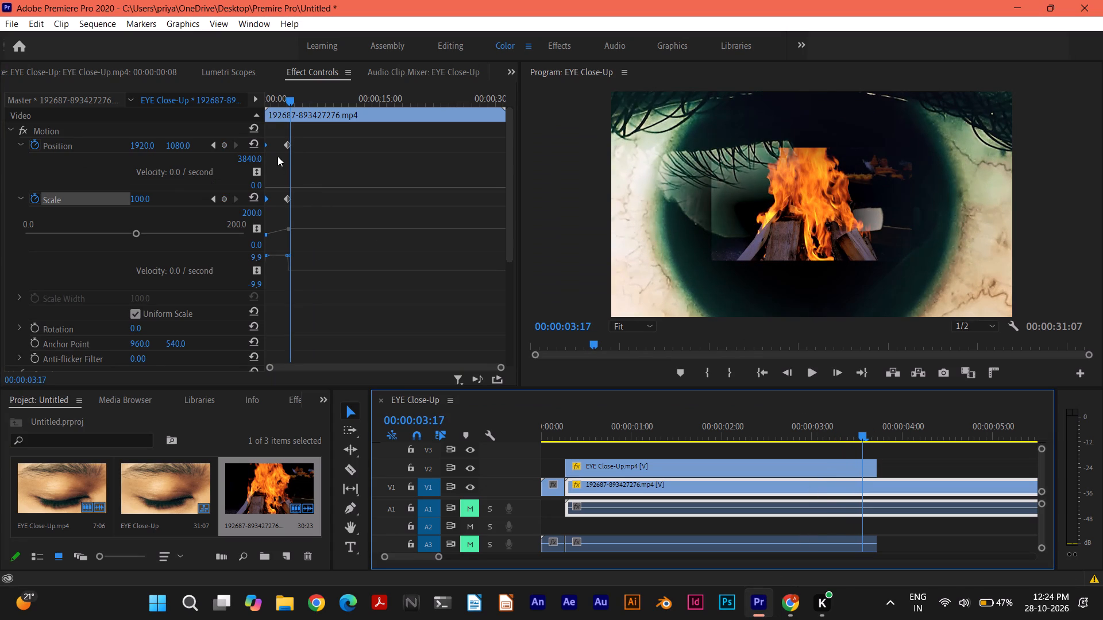
Switch to the Chrome tutorial, watch the part on the Scale keyframe's interpolation options from 4:29, and pause at 4:35.
{"action": "left_click", "coordinate": [792, 600]}
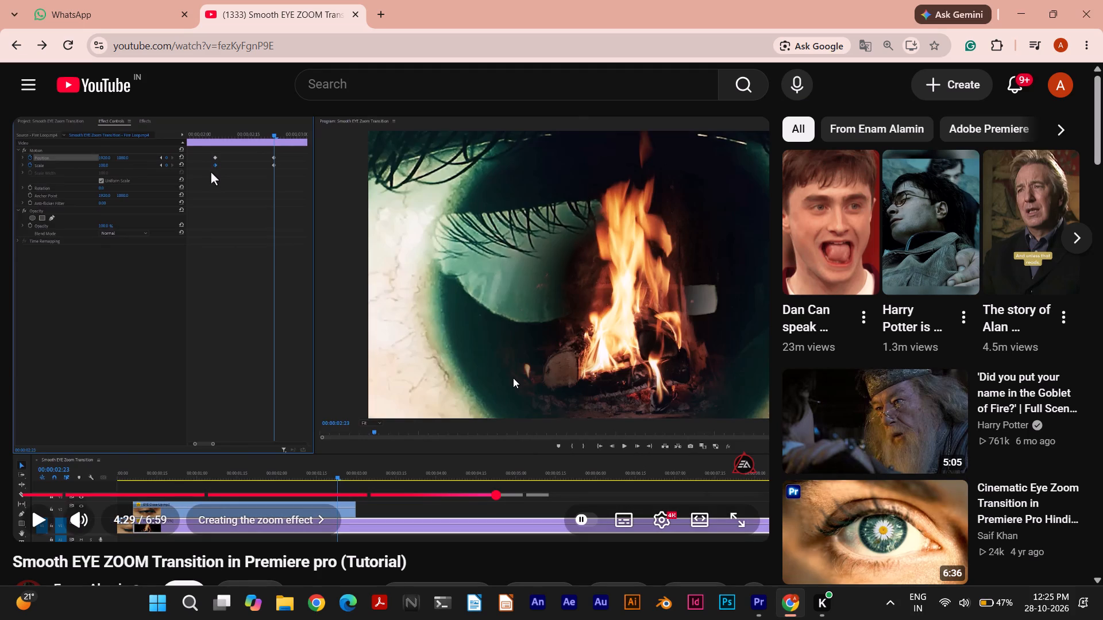
{"action": "left_click", "coordinate": [507, 354]}
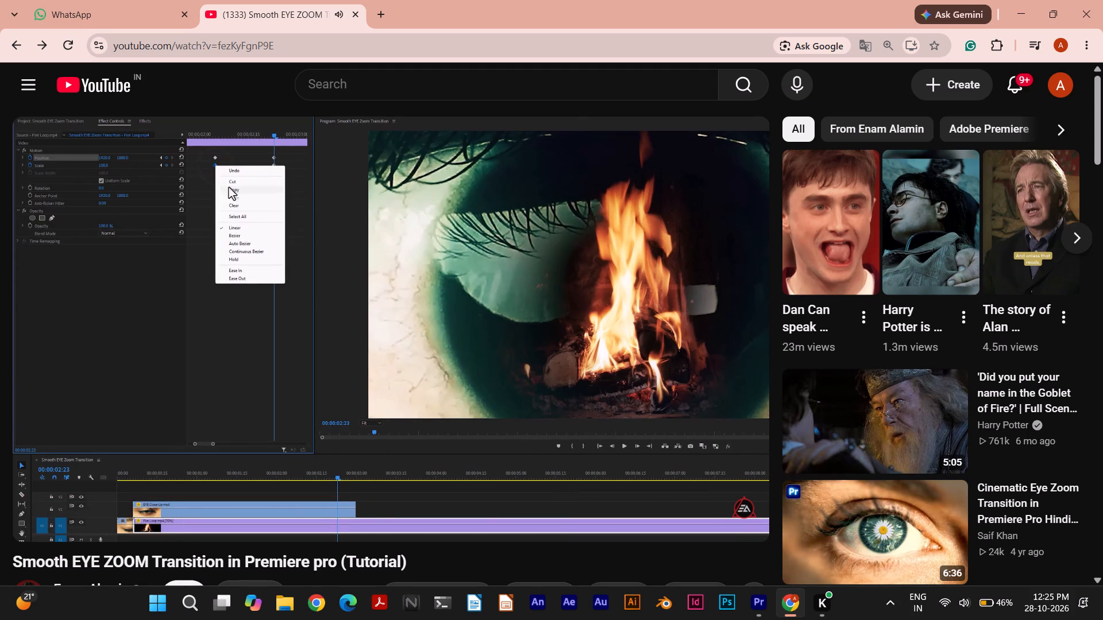
{"action": "left_click", "coordinate": [507, 354]}
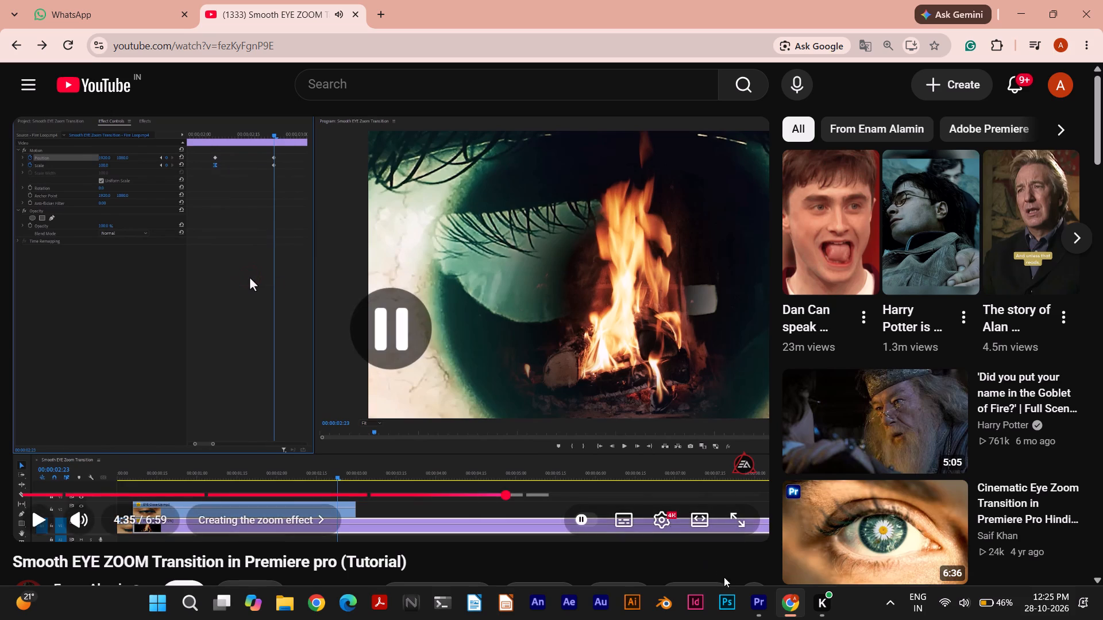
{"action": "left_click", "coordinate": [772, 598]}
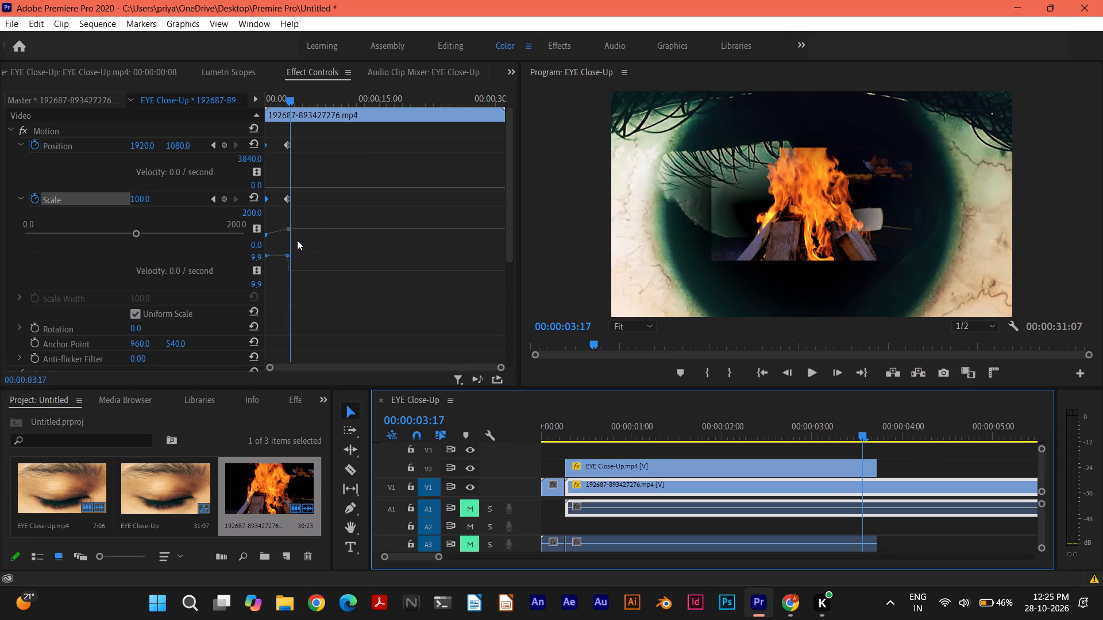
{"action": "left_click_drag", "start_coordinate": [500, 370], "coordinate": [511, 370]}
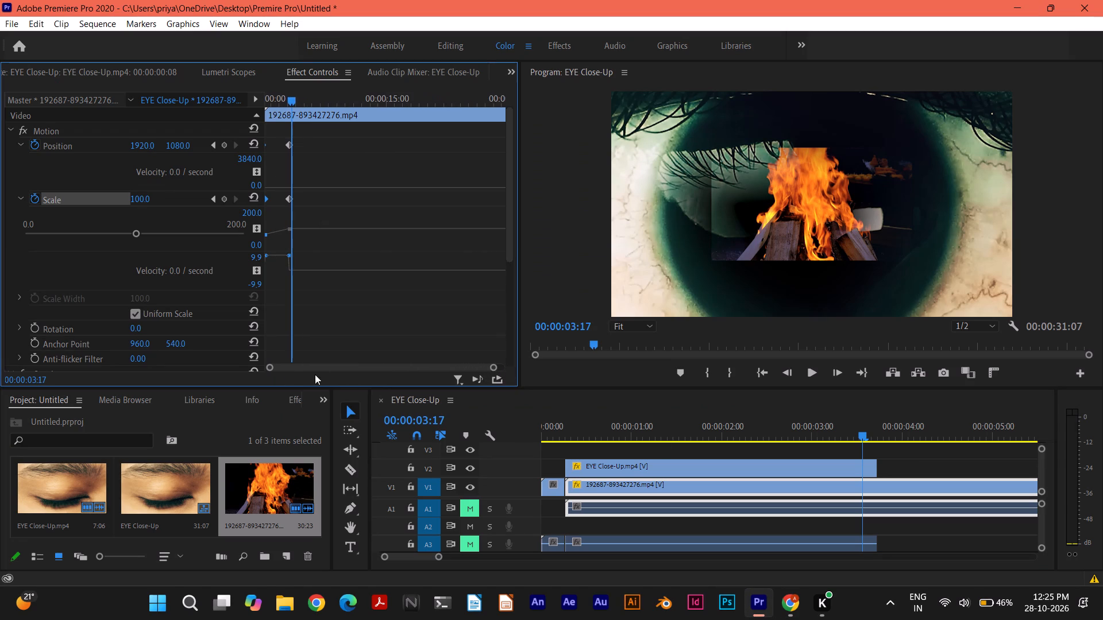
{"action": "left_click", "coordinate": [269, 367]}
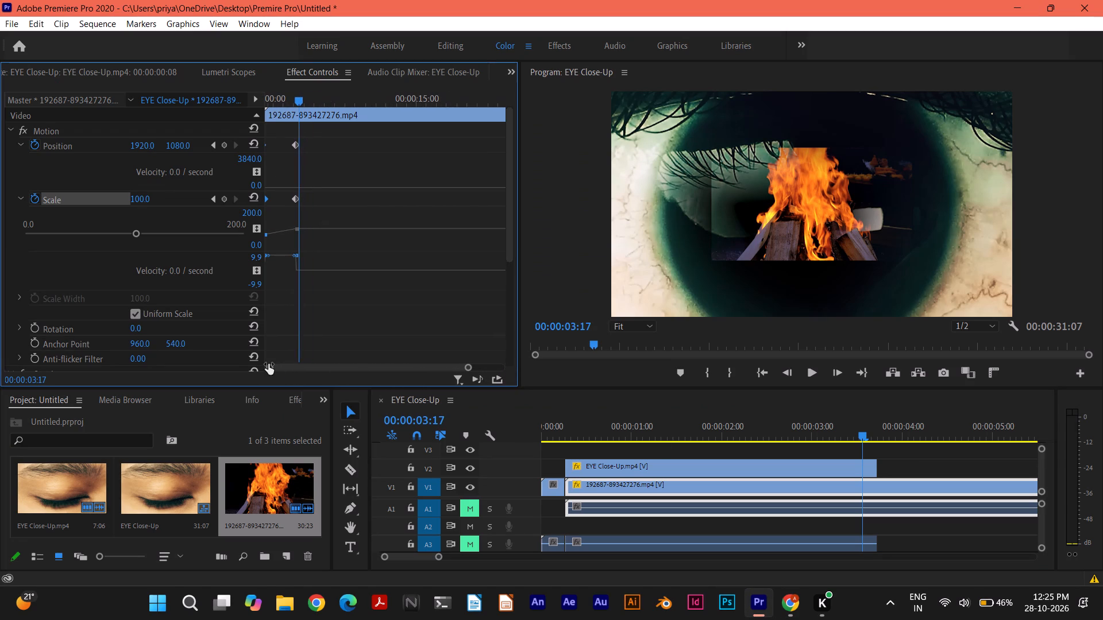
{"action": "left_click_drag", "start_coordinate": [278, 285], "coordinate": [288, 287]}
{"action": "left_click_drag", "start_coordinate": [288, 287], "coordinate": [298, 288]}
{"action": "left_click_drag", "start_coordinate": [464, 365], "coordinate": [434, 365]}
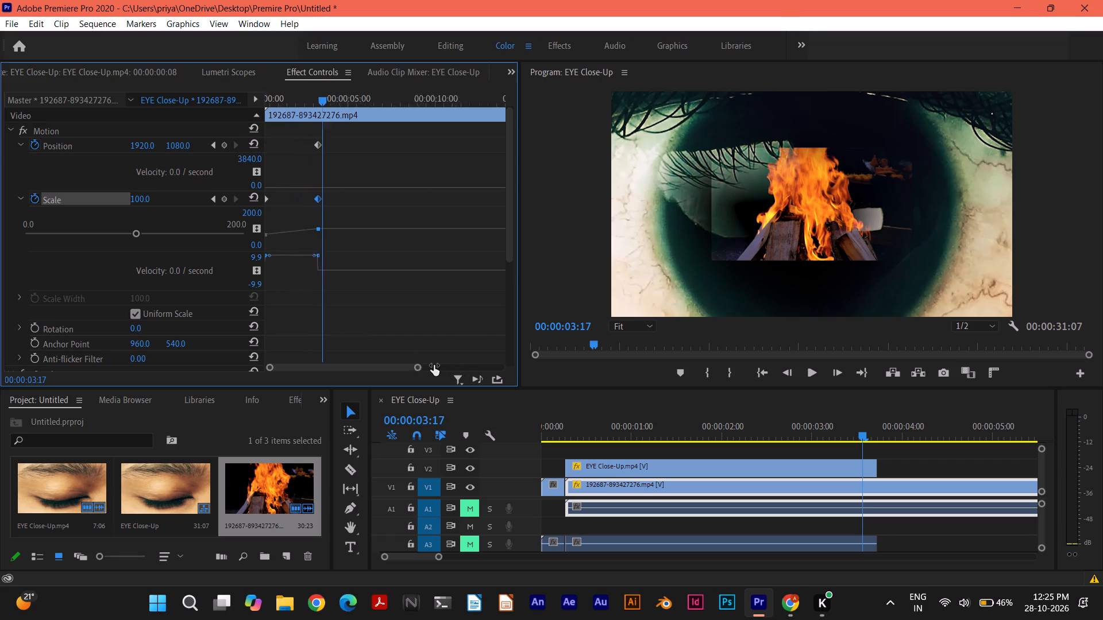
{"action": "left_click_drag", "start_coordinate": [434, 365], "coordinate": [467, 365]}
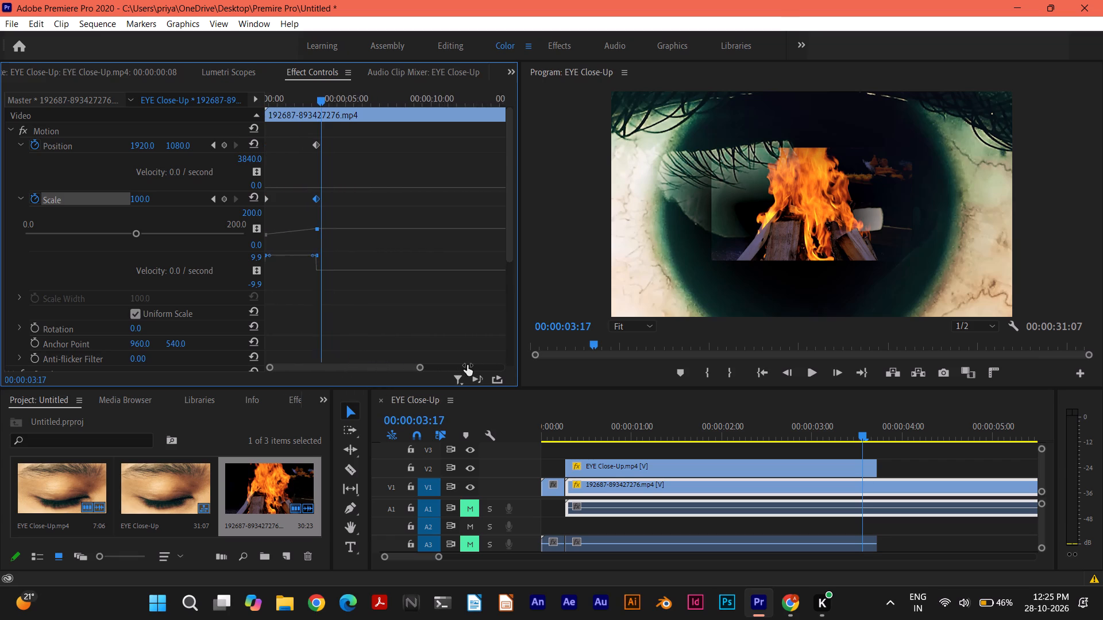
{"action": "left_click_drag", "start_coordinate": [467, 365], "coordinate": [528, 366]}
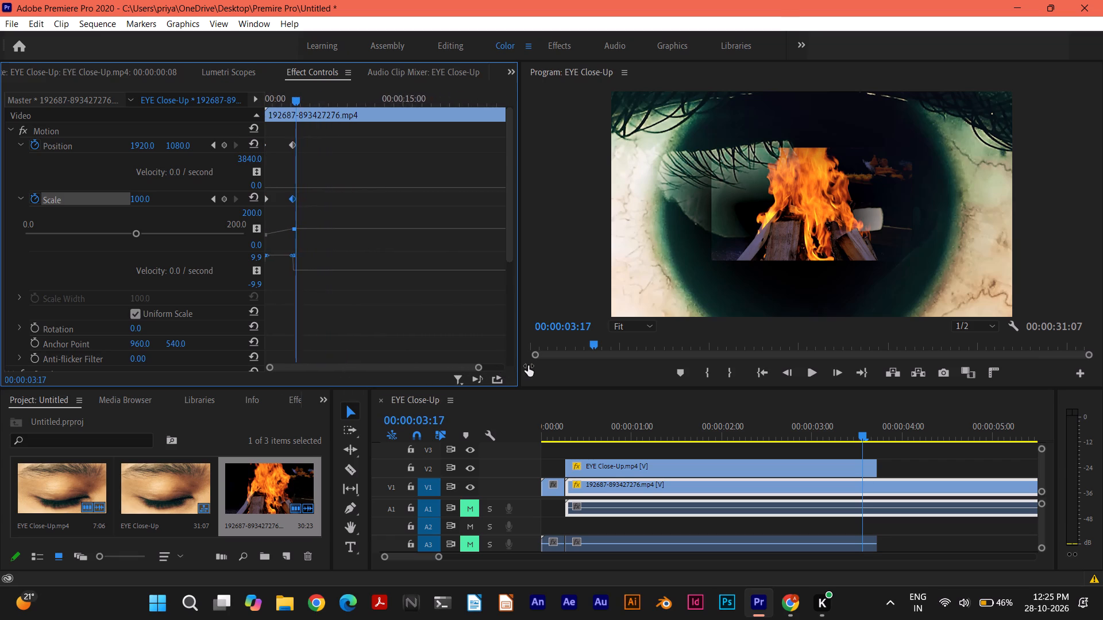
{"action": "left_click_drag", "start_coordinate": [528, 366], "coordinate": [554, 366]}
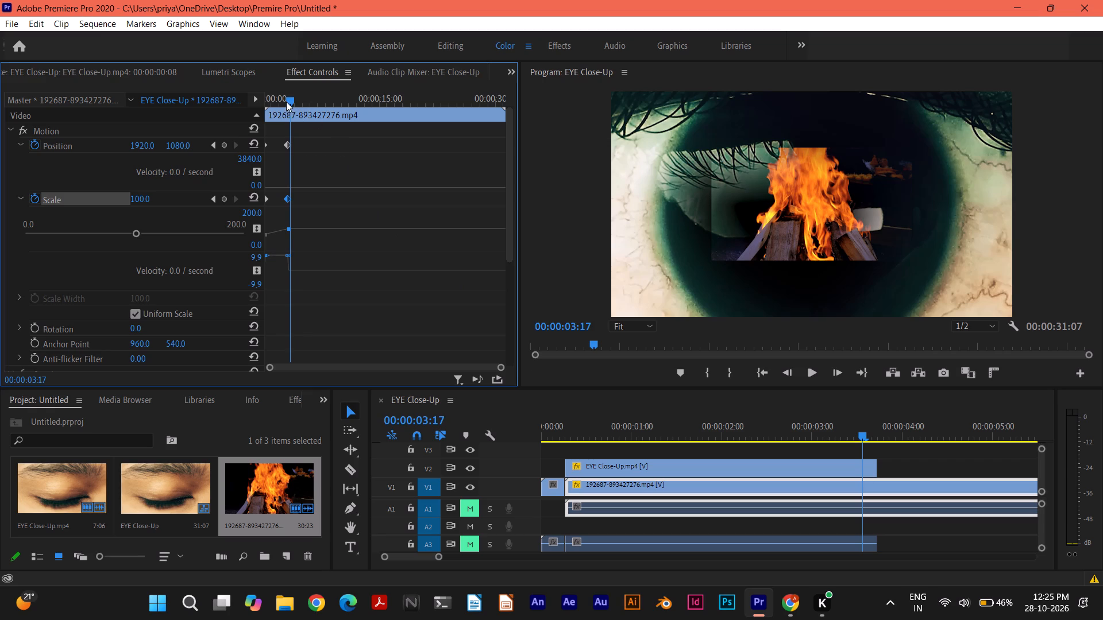
Move the playhead to 00:00:03:18 and compare that frame with the one paused in the Chrome tutorial.
{"action": "left_click", "coordinate": [289, 102]}
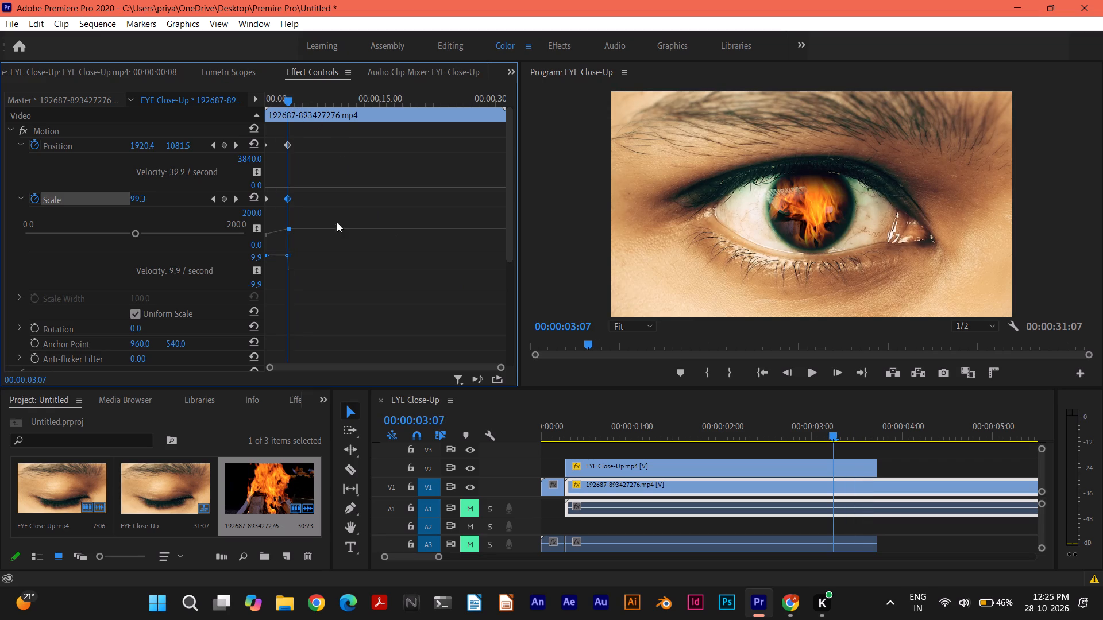
{"action": "left_click", "coordinate": [286, 98]}
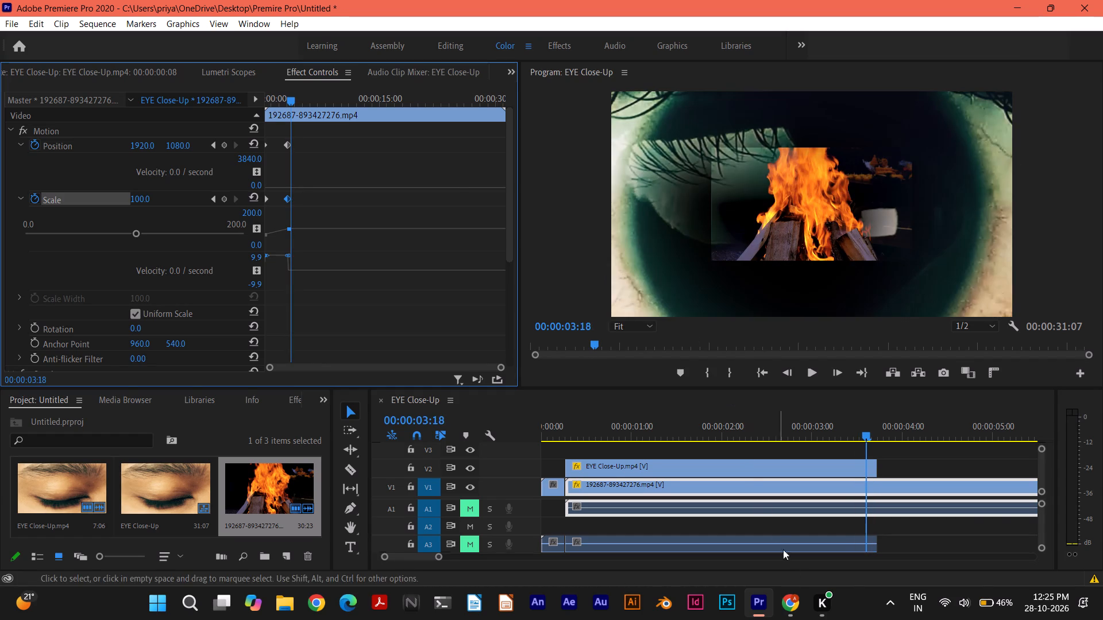
{"action": "left_click", "coordinate": [789, 604]}
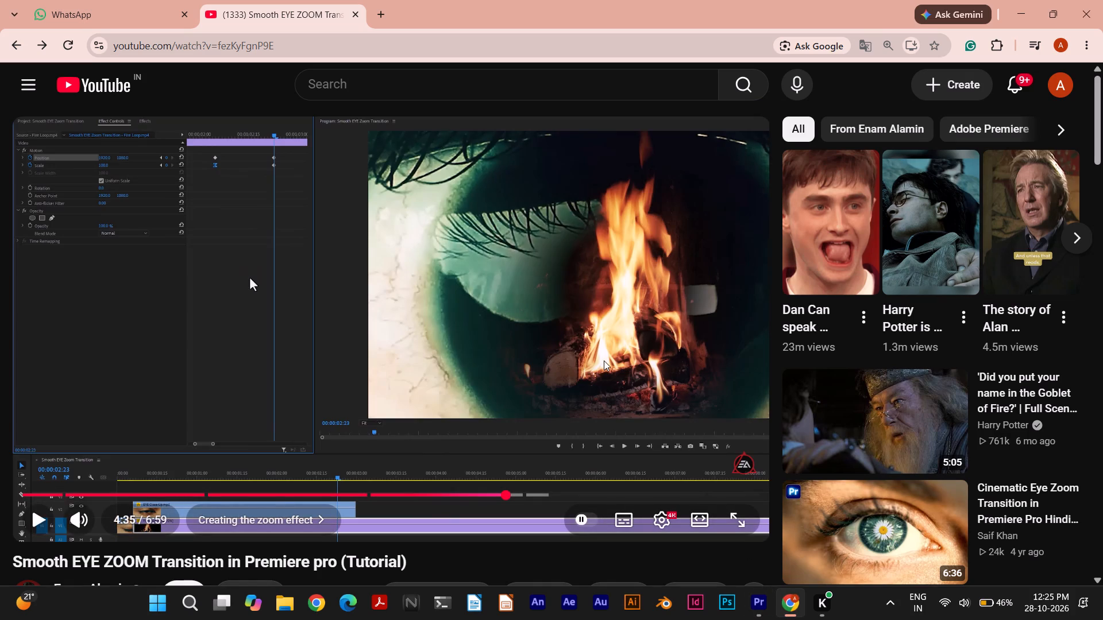
{"action": "left_click", "coordinate": [763, 599]}
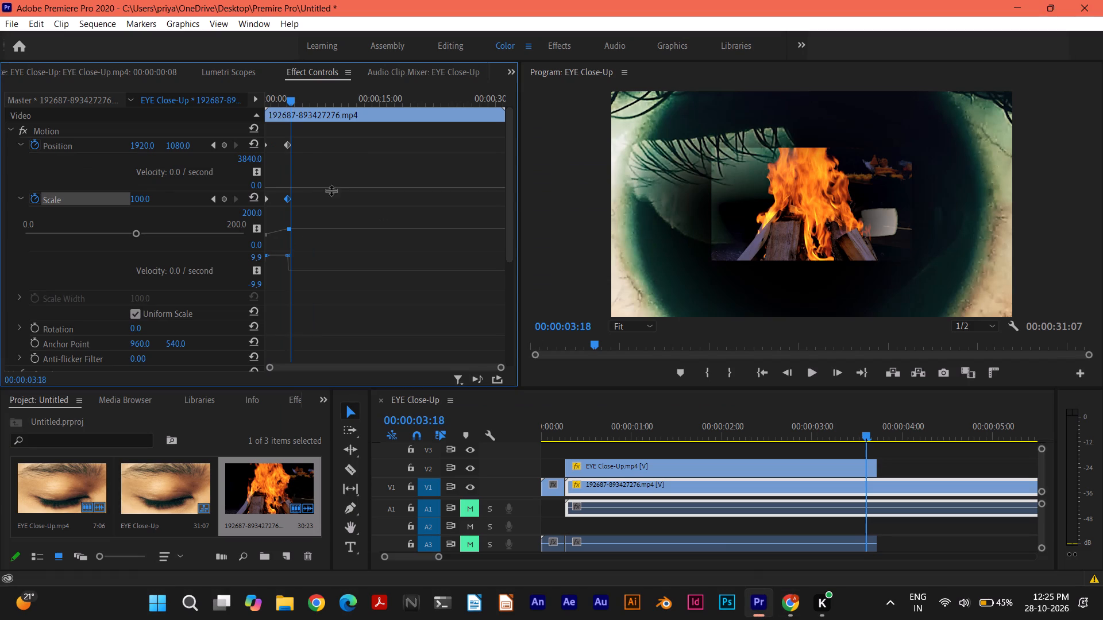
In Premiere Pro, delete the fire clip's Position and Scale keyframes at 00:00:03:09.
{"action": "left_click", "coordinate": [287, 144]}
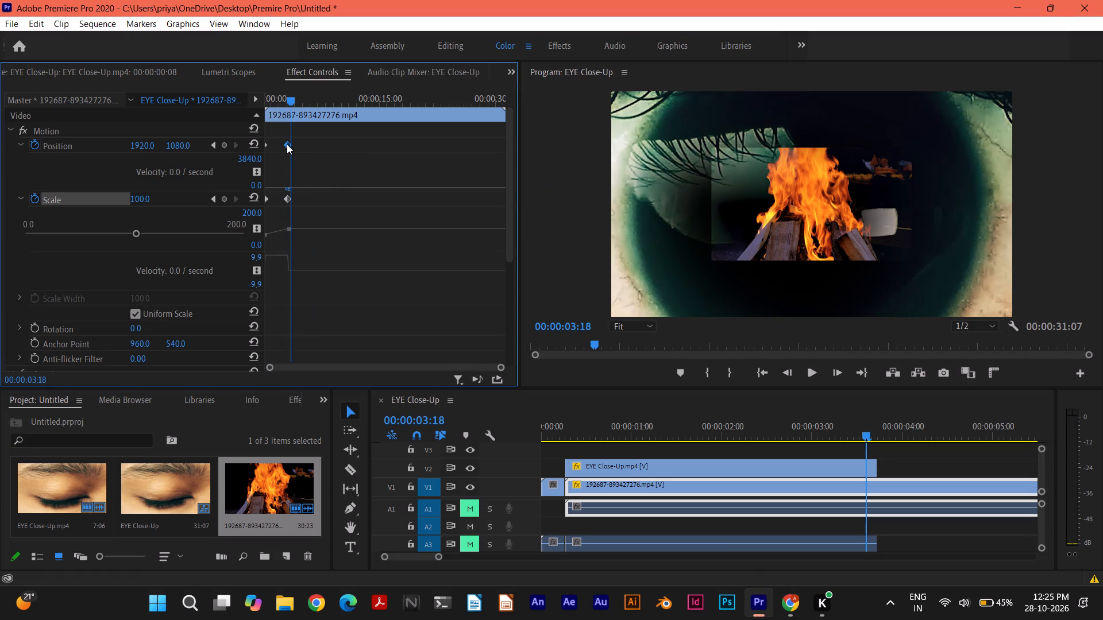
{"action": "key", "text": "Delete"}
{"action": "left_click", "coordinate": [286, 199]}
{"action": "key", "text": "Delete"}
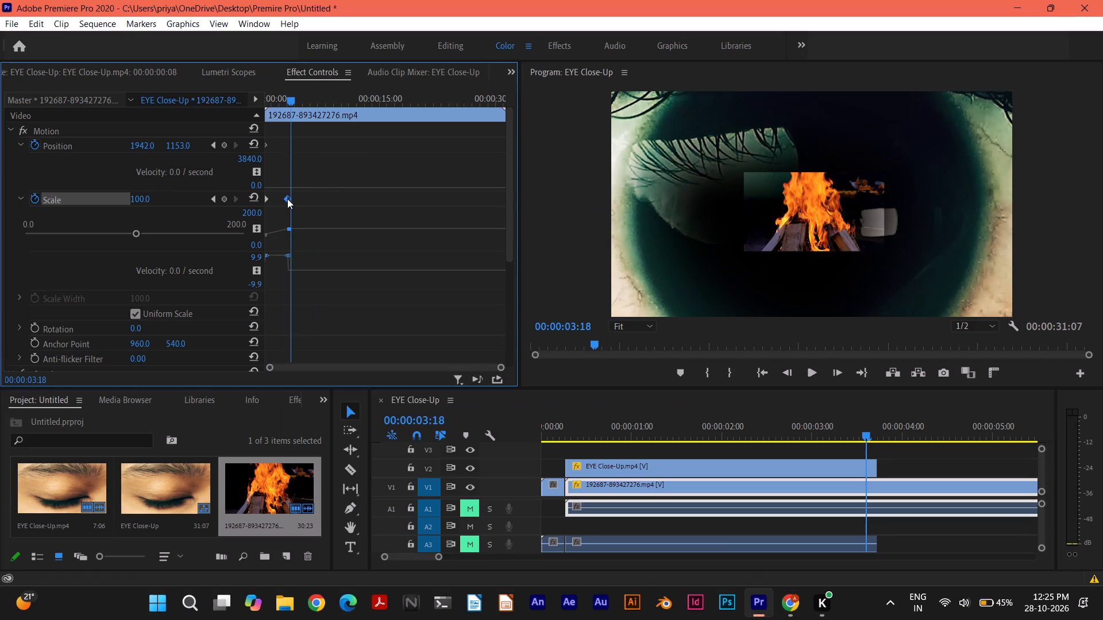
Add fire clip keyframes at 00:00:03:18 by resetting Position to 1920.0, 1080.0 and Scale to its default.
{"action": "left_click", "coordinate": [251, 142]}
{"action": "left_click", "coordinate": [256, 196]}
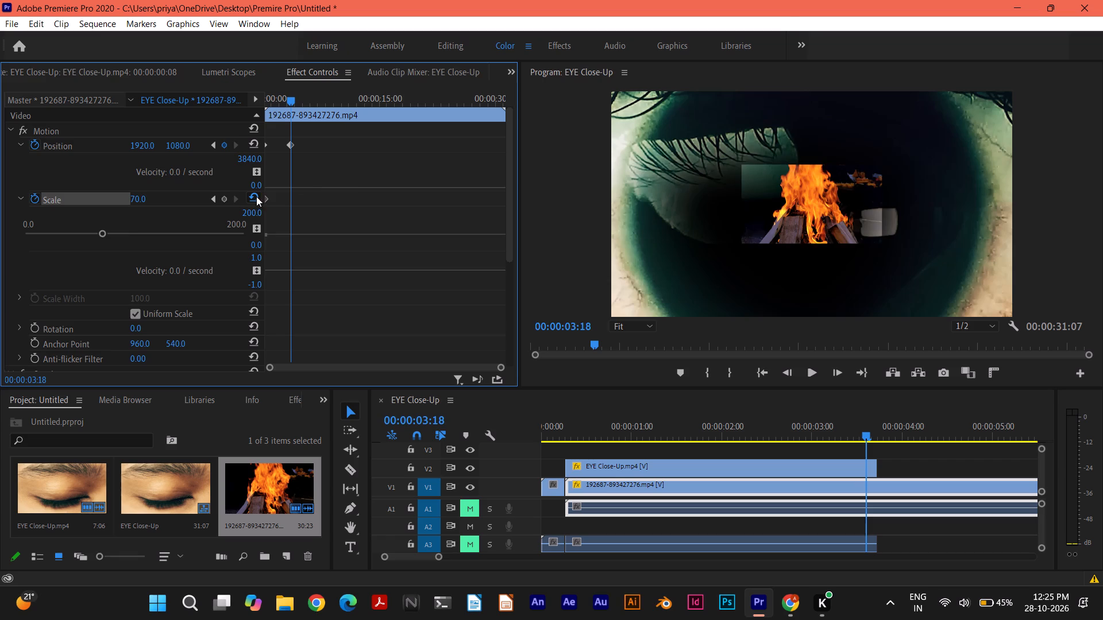
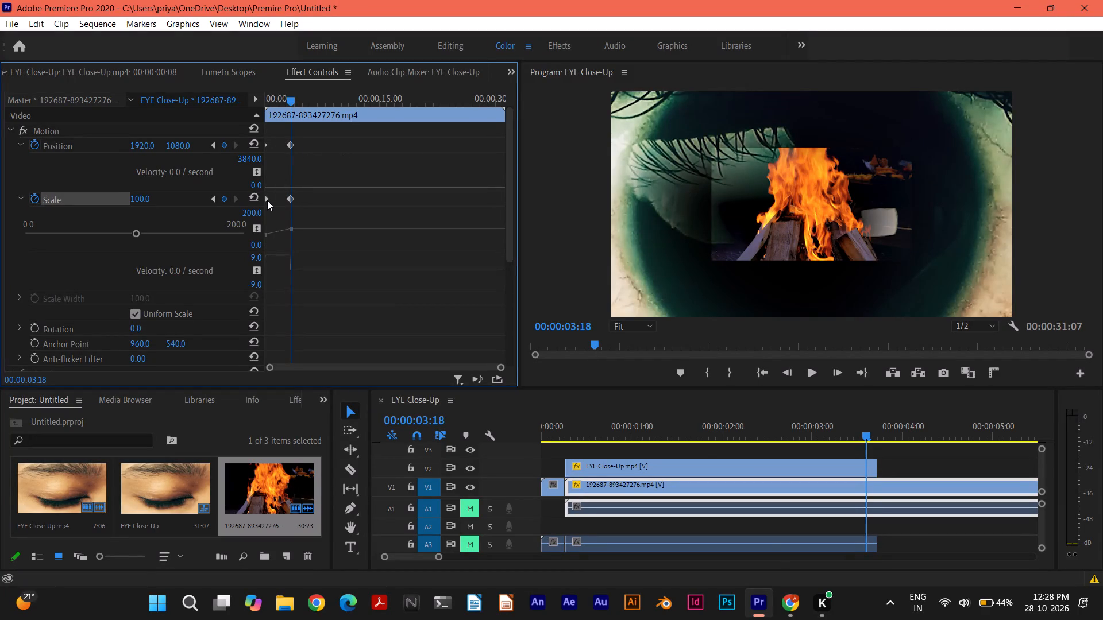
After checking the paused Chrome tutorial frame, apply Ease Out to the fire clip's first Scale keyframe in Premiere Pro.
{"action": "left_click", "coordinate": [789, 602]}
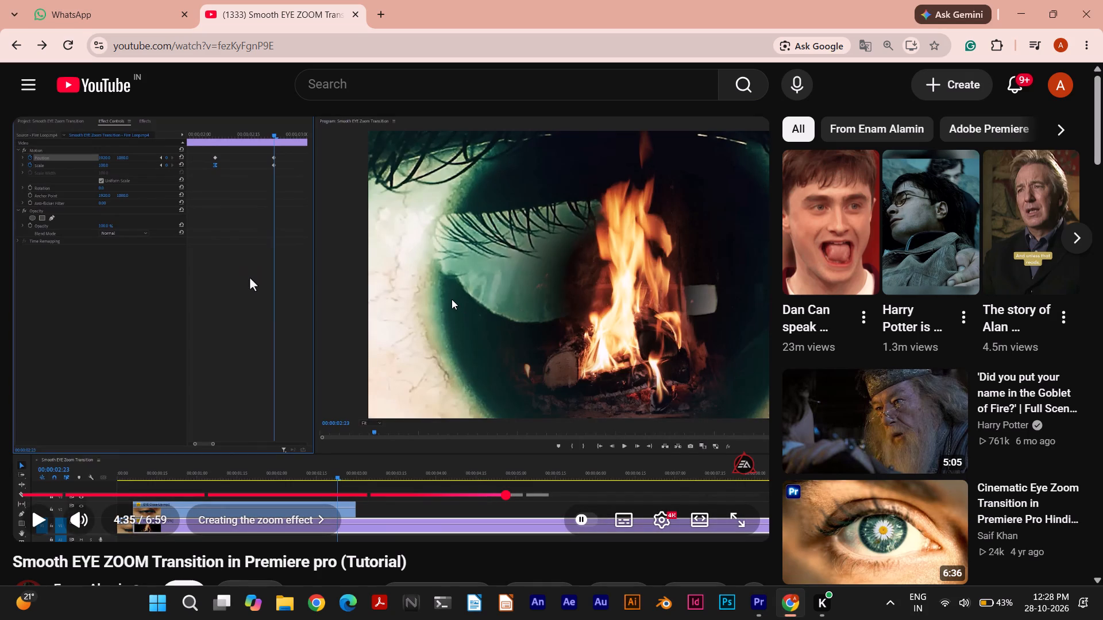
{"action": "left_click", "coordinate": [754, 613]}
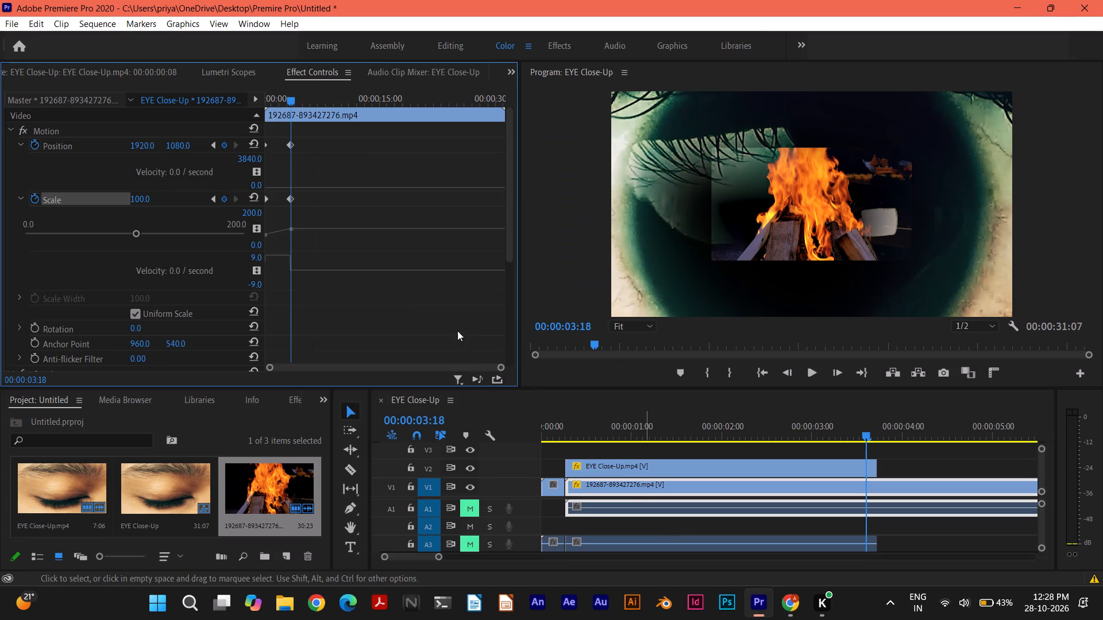
{"action": "left_click", "coordinate": [267, 199]}
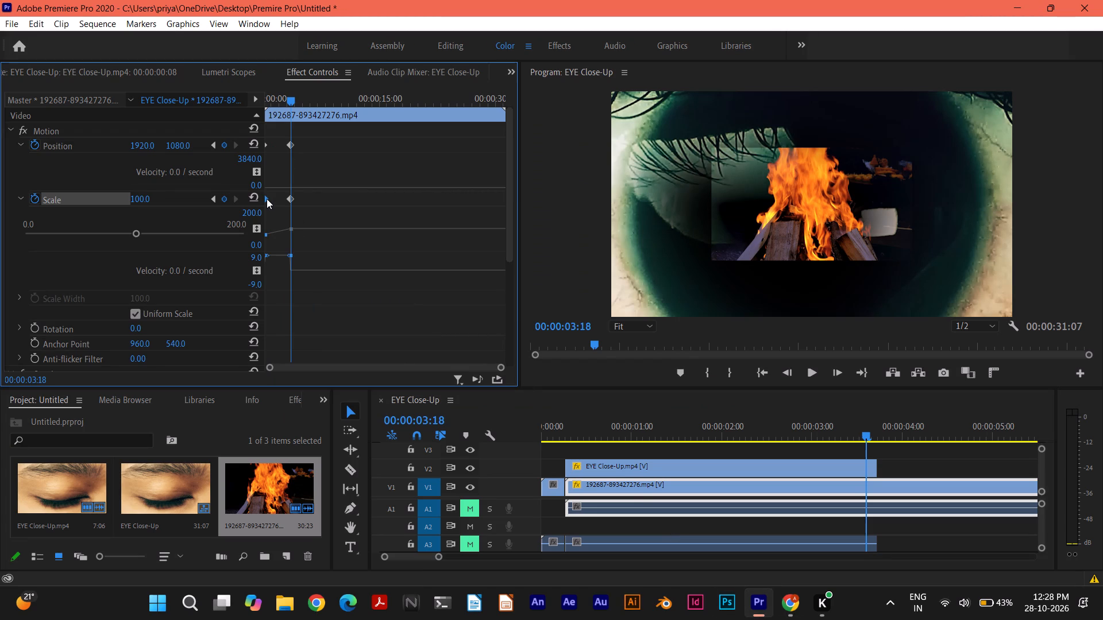
{"action": "right_click", "coordinate": [267, 199]}
{"action": "left_click", "coordinate": [325, 410]}
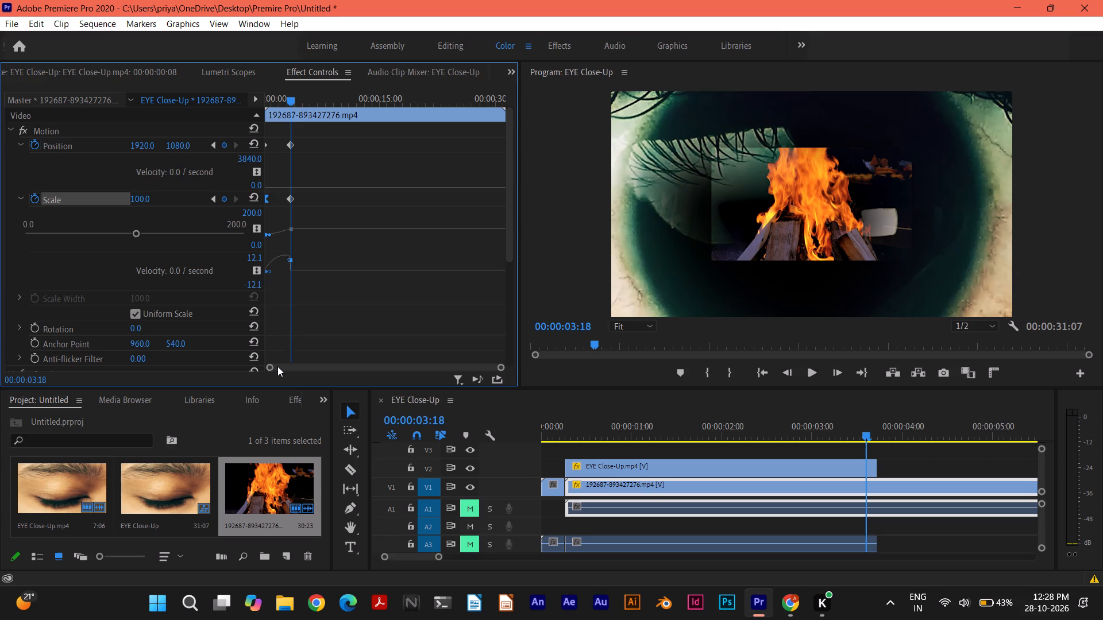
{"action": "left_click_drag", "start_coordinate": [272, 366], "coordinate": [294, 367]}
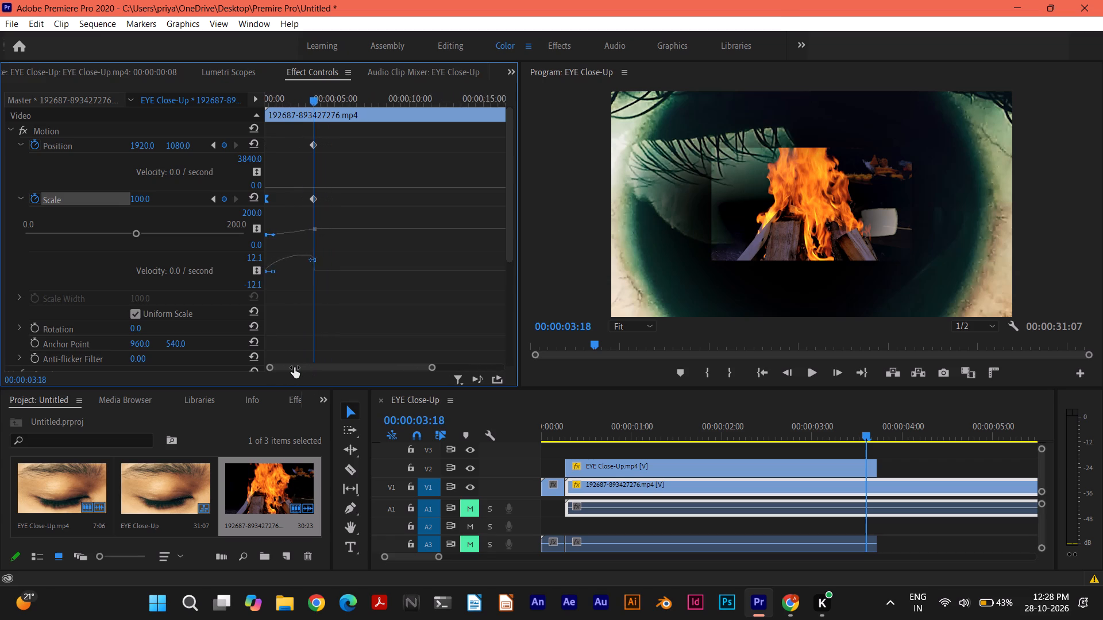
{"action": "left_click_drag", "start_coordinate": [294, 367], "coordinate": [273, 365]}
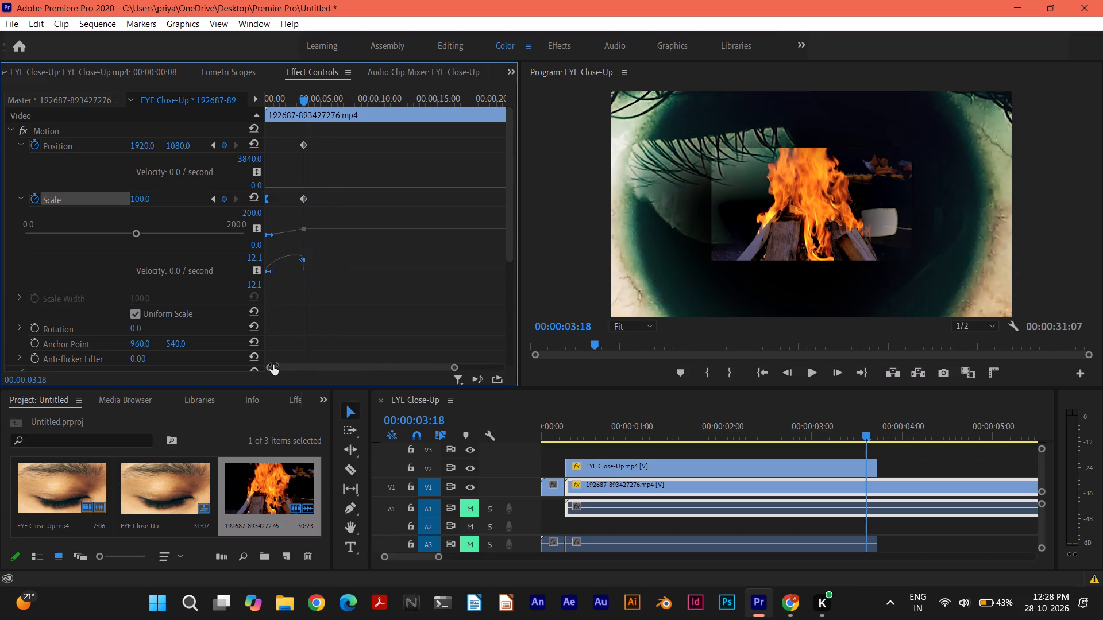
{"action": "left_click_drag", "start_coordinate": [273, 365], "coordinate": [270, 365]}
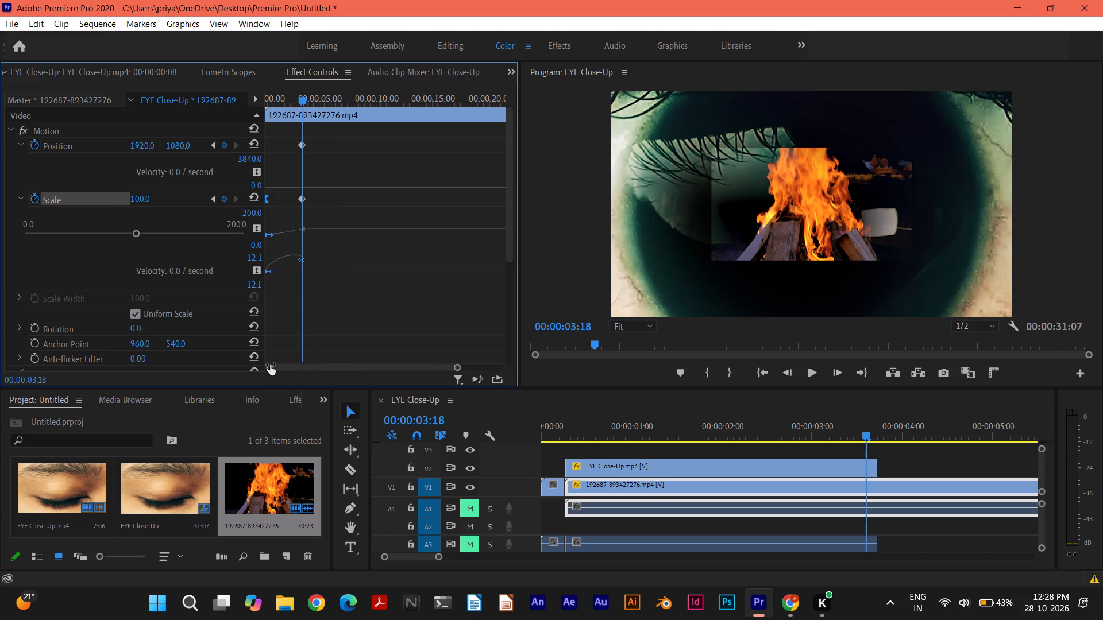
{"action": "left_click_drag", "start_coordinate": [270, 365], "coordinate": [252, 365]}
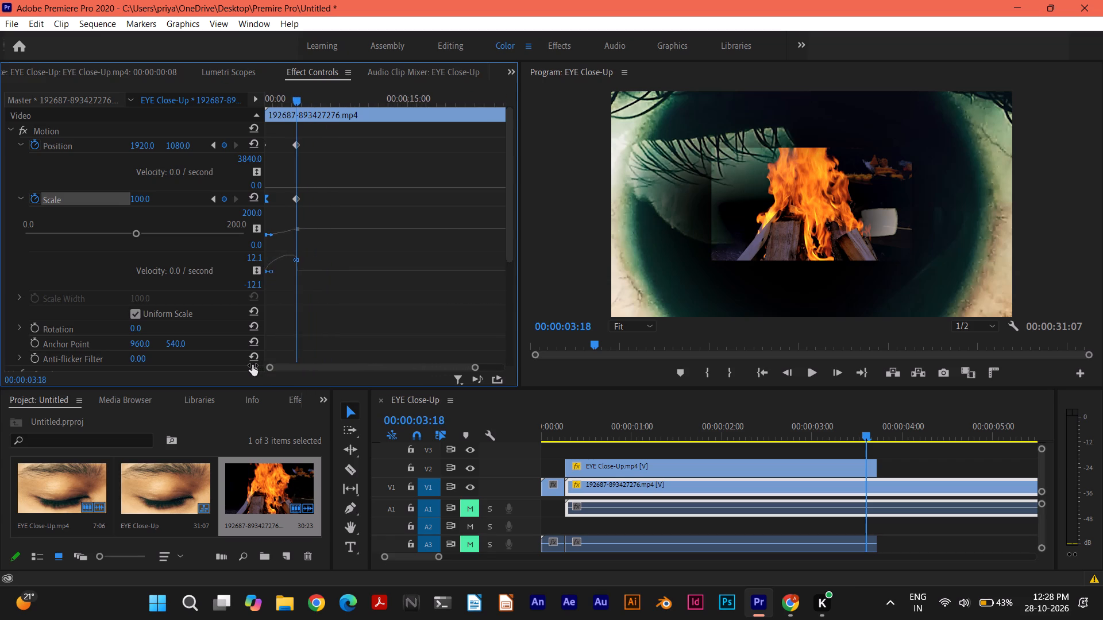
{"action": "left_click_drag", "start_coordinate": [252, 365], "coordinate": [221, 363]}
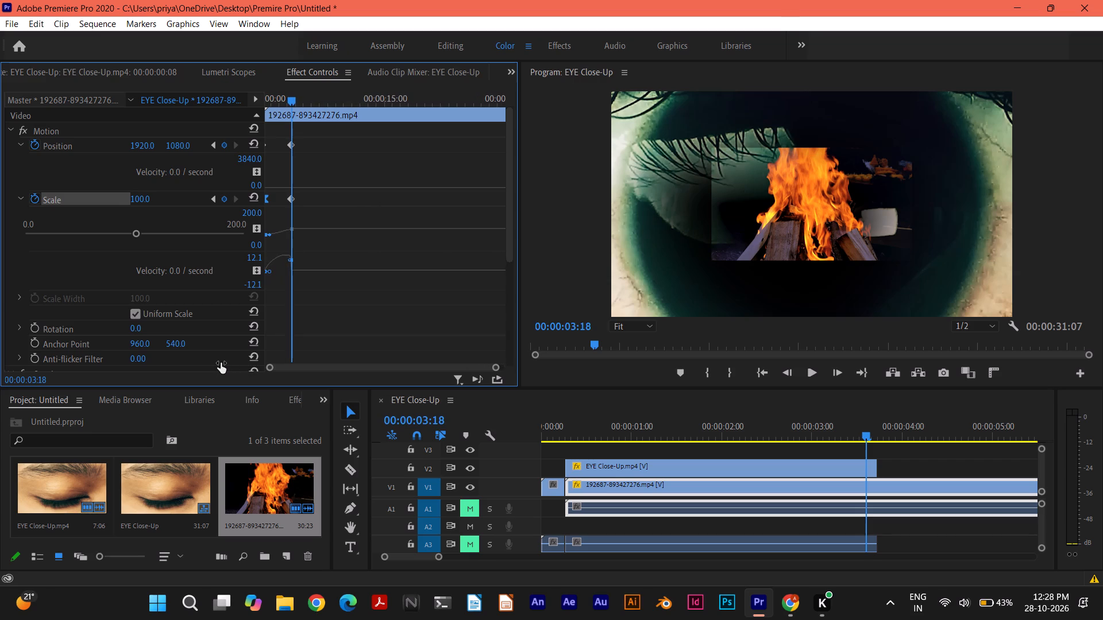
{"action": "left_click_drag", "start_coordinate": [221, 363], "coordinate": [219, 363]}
Switch to the Chrome tutorial, play it from 4:35 at double speed, and skip back 5 seconds to review the fire clip's Scale keyframe easing.
{"action": "left_click", "coordinate": [790, 602]}
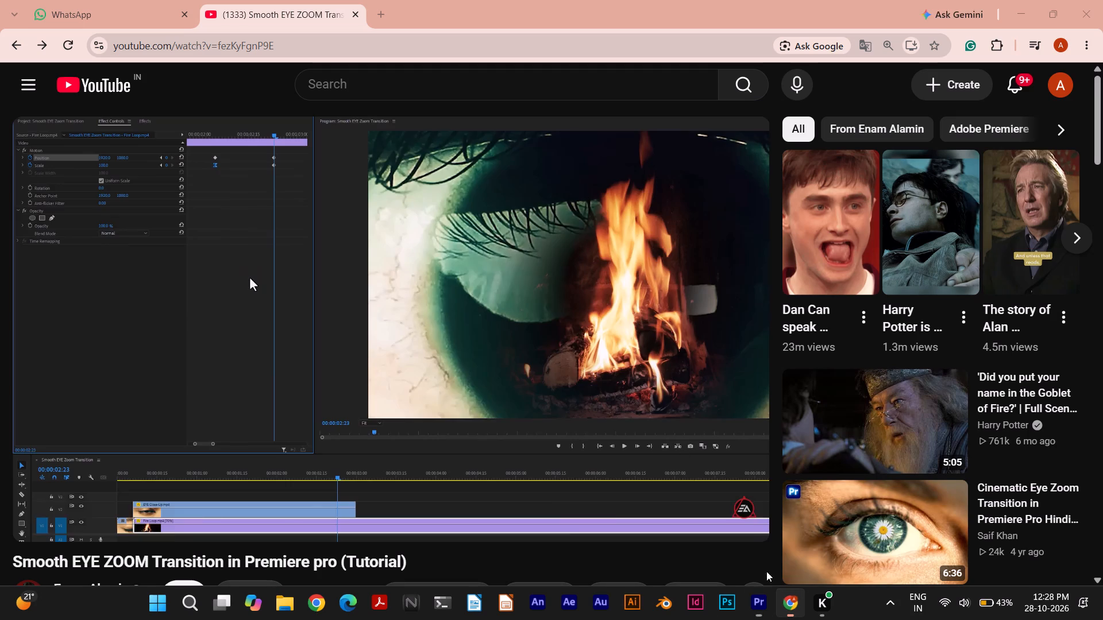
{"action": "left_click", "coordinate": [436, 264]}
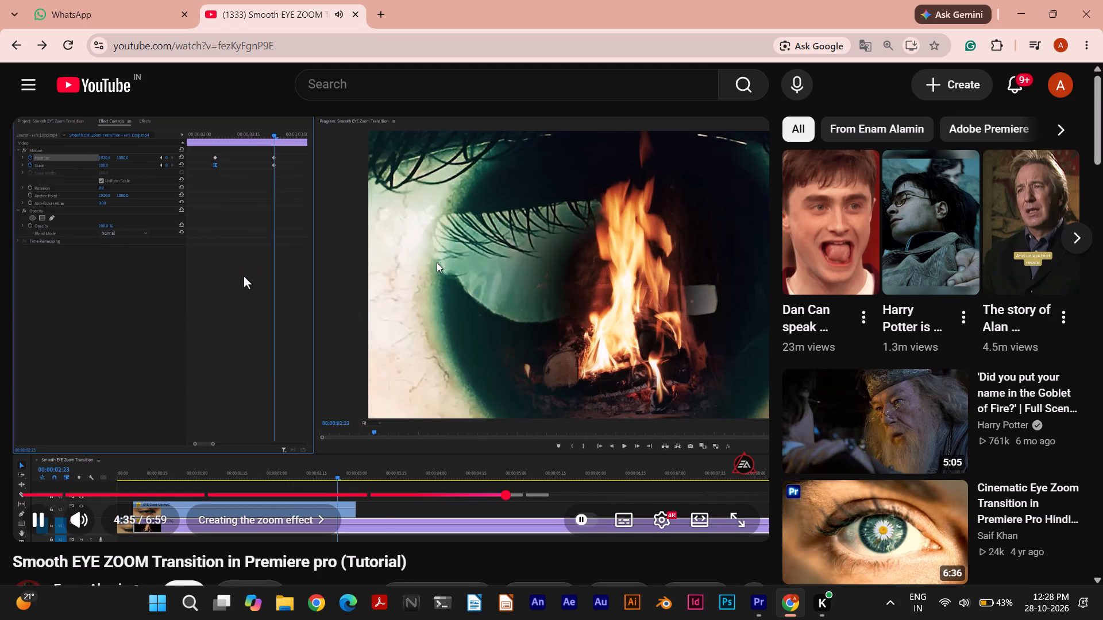
{"action": "left_click", "coordinate": [437, 262]}
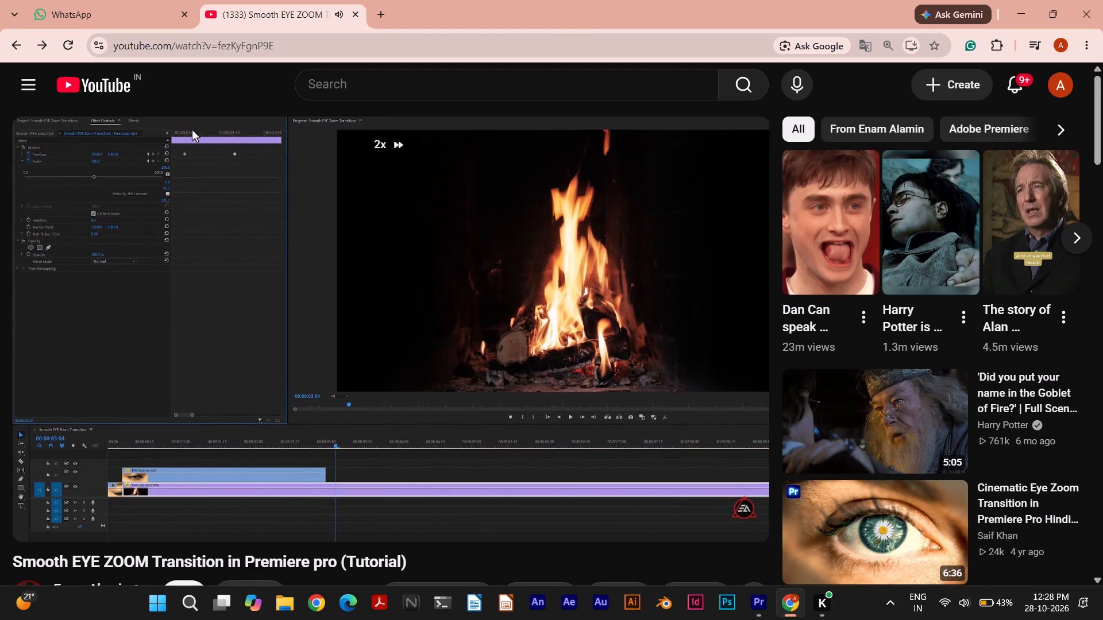
{"action": "key", "text": "Left"}
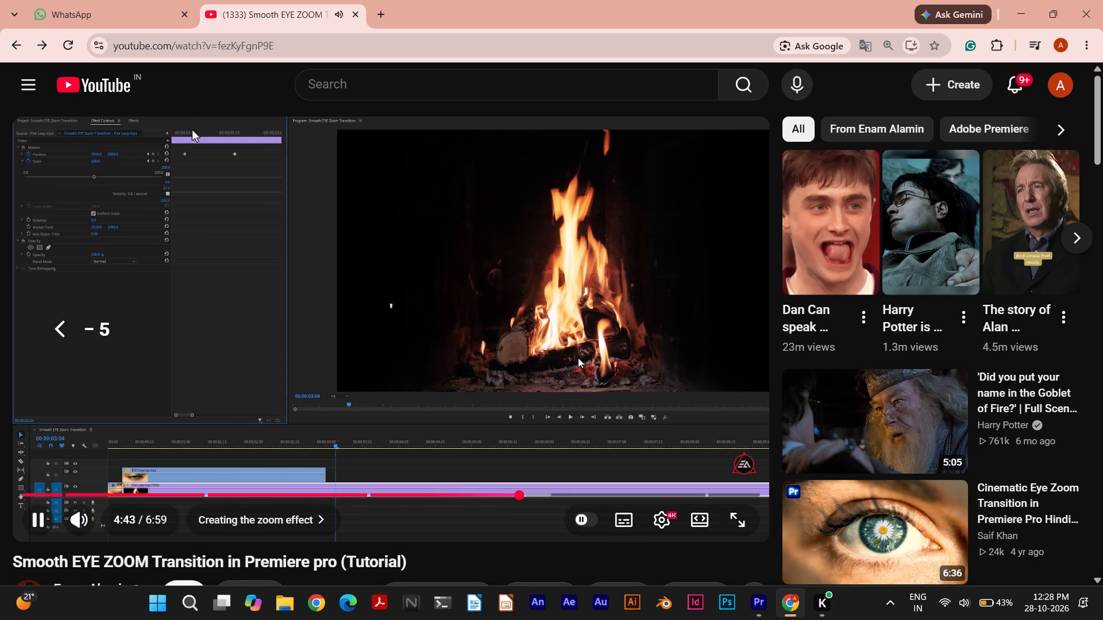
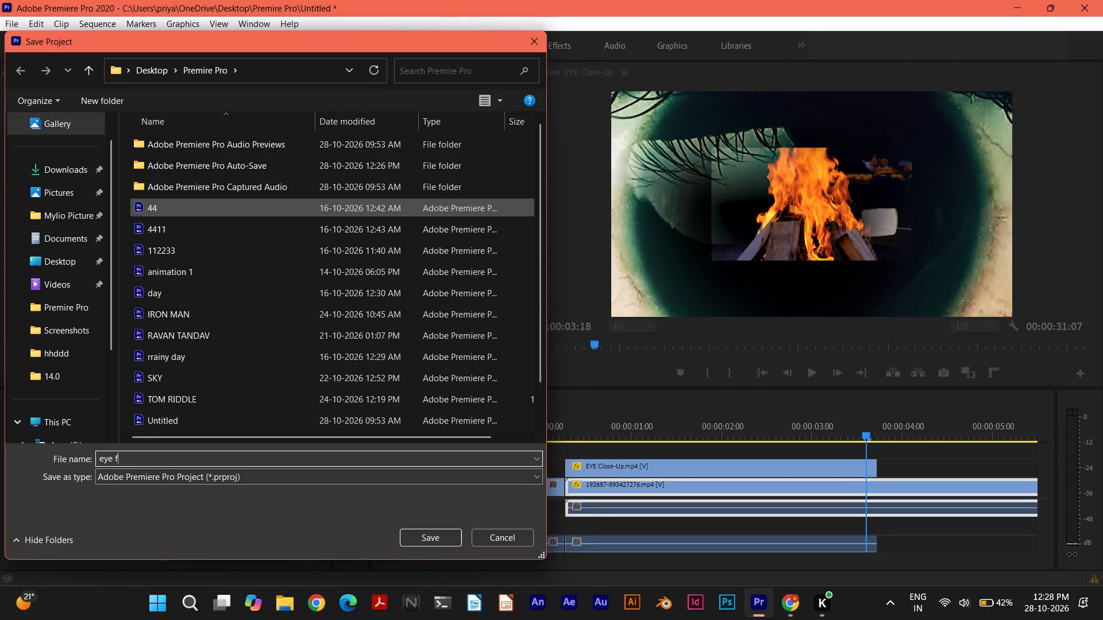
Finish naming the project "eye fire" and save it in the Premire Pro folder on the Desktop.
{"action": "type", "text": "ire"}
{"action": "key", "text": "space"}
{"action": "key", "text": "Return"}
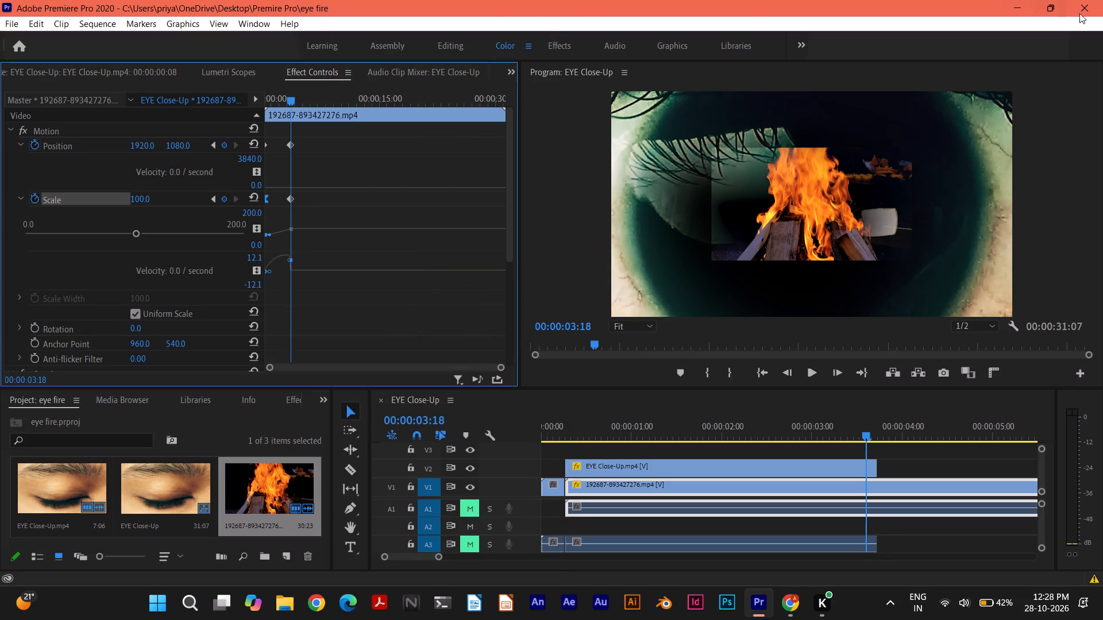
Close Premiere Pro with the eye fire project saved.
{"action": "left_click", "coordinate": [1094, 7]}
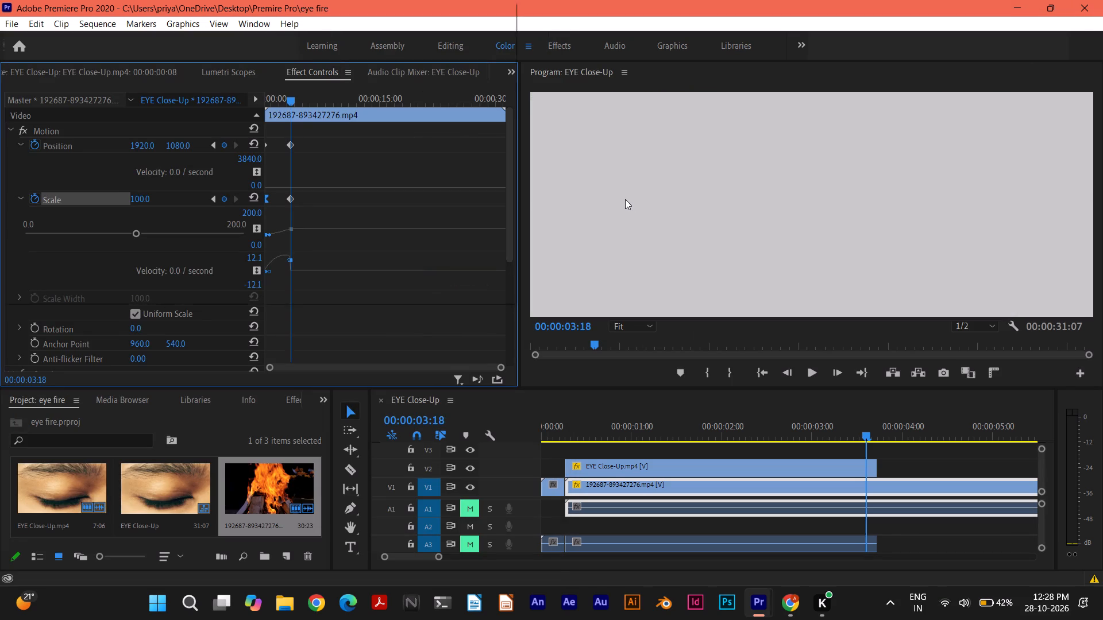